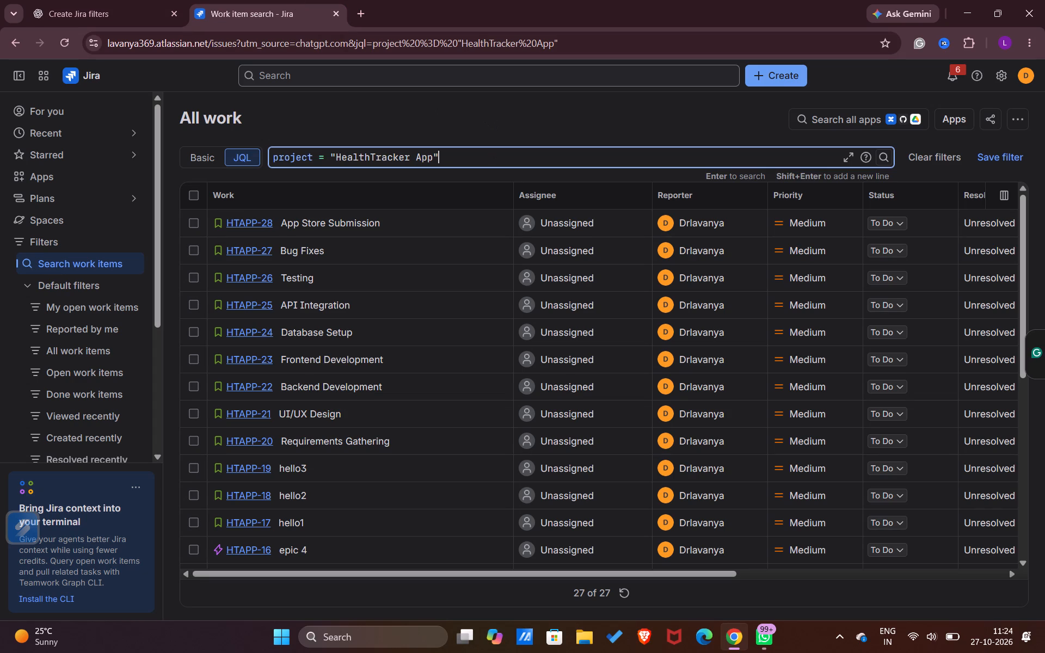
key("space")
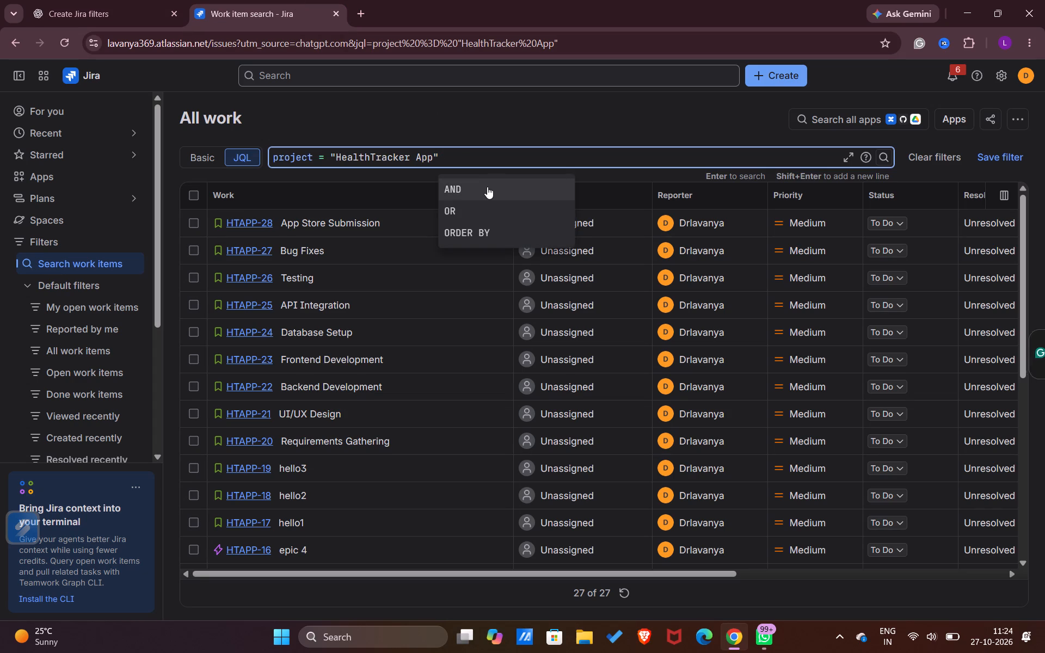
left_click(487, 187)
key("space")
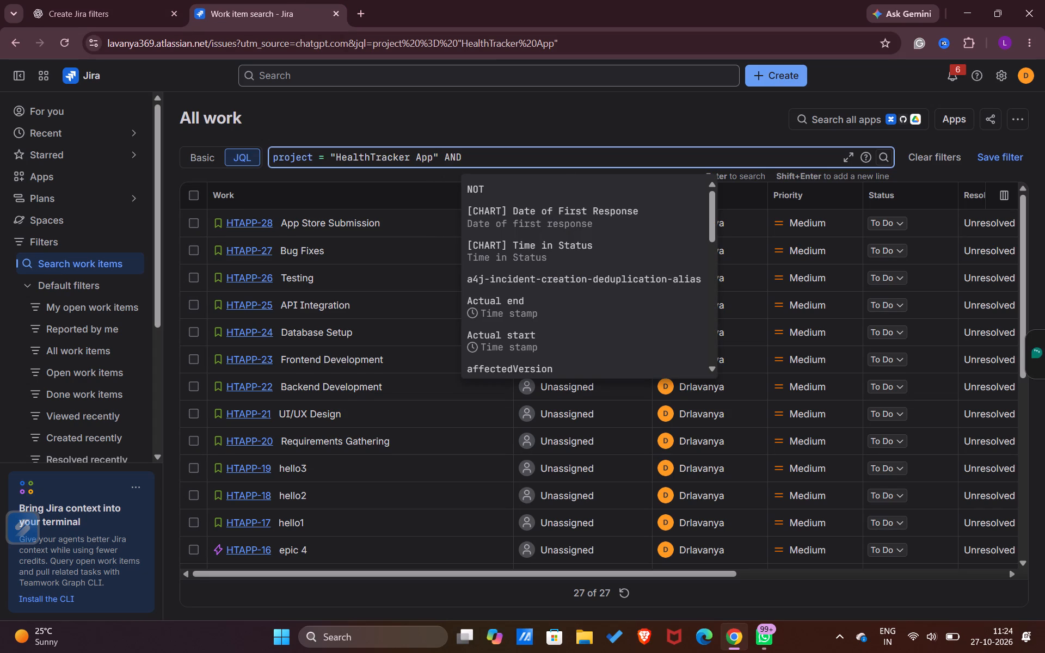
type("stat")
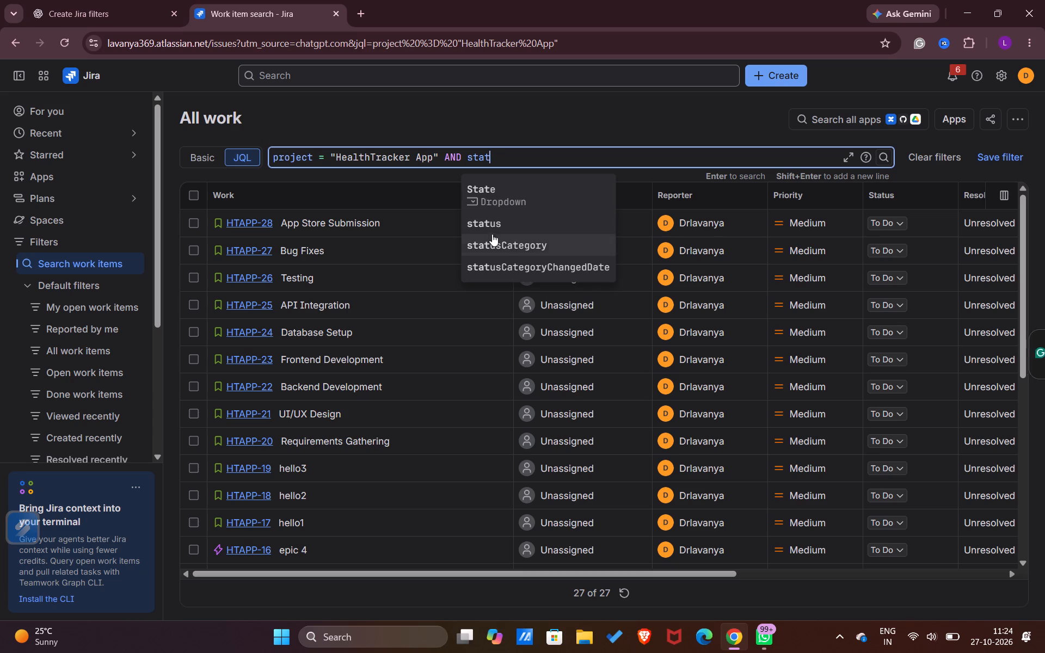
left_click(496, 224)
key("space")
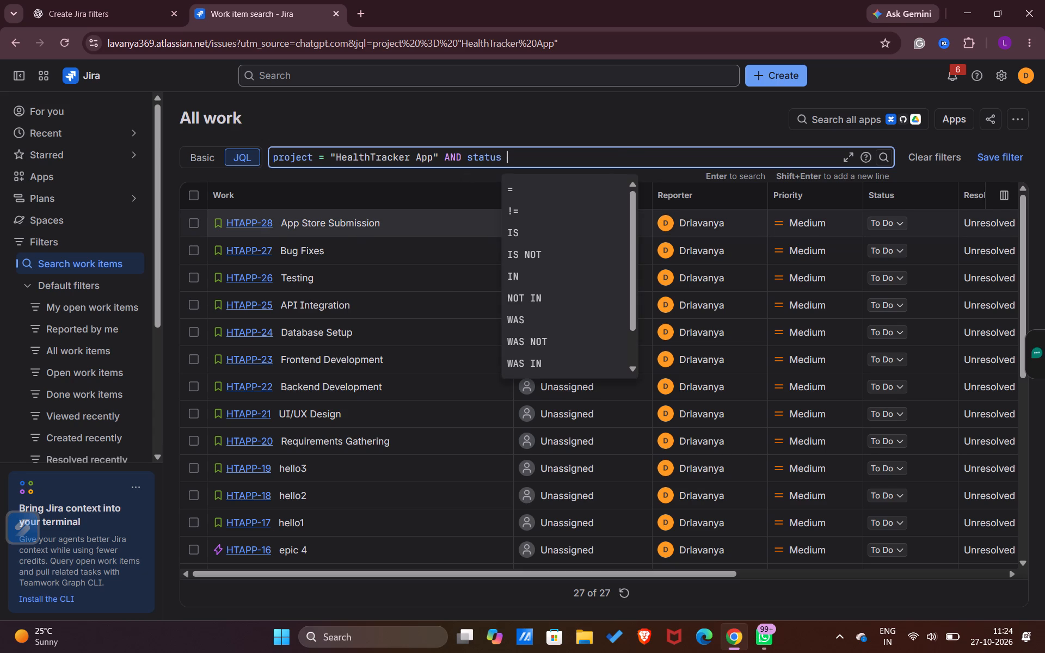
type("=n")
key("BackSpace")
key("space")
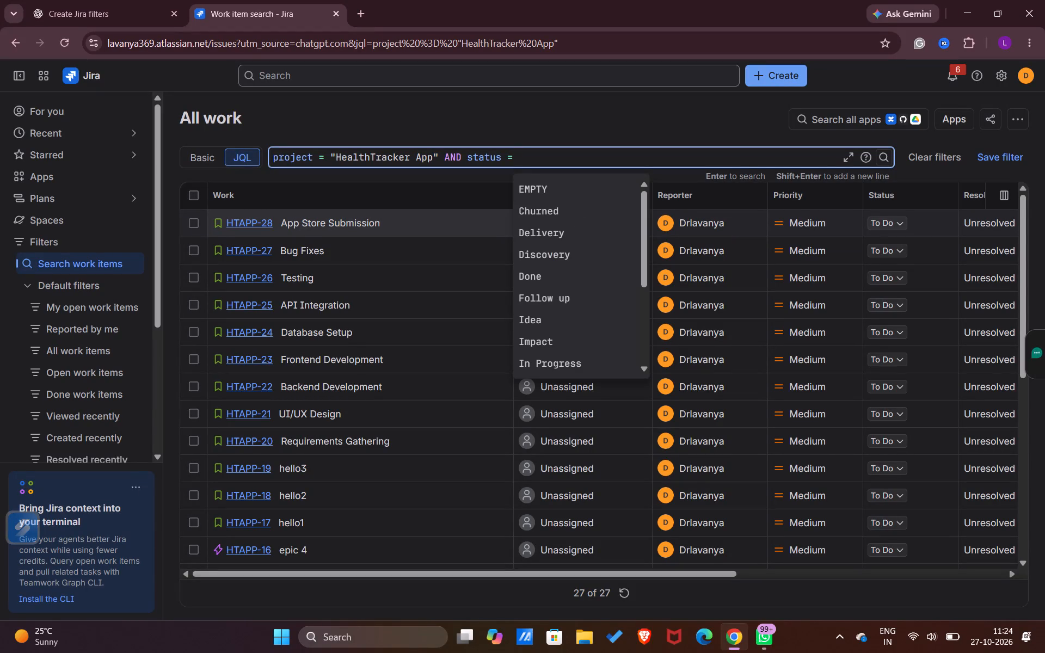
left_click(550, 368)
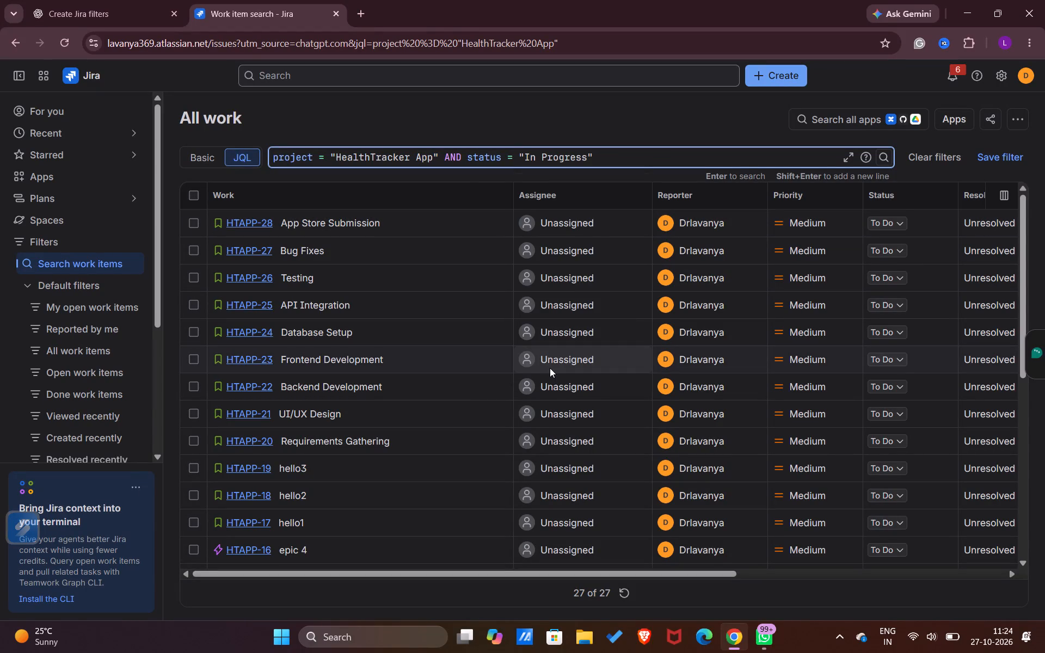
key("Return")
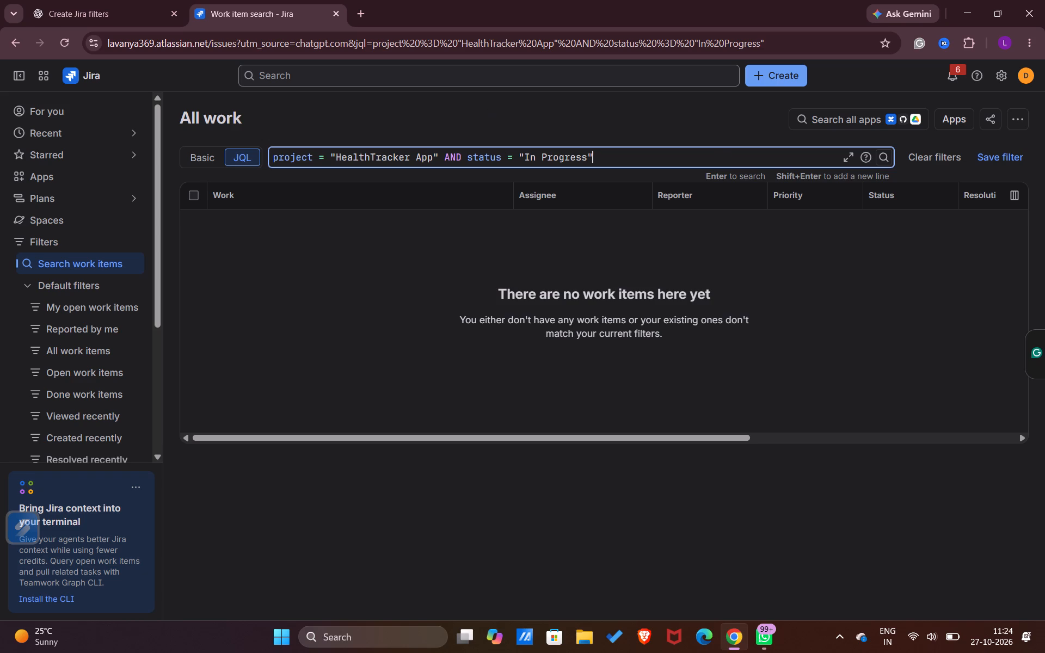
Switch the work item search from JQL to basic filtering.
left_click(205, 161)
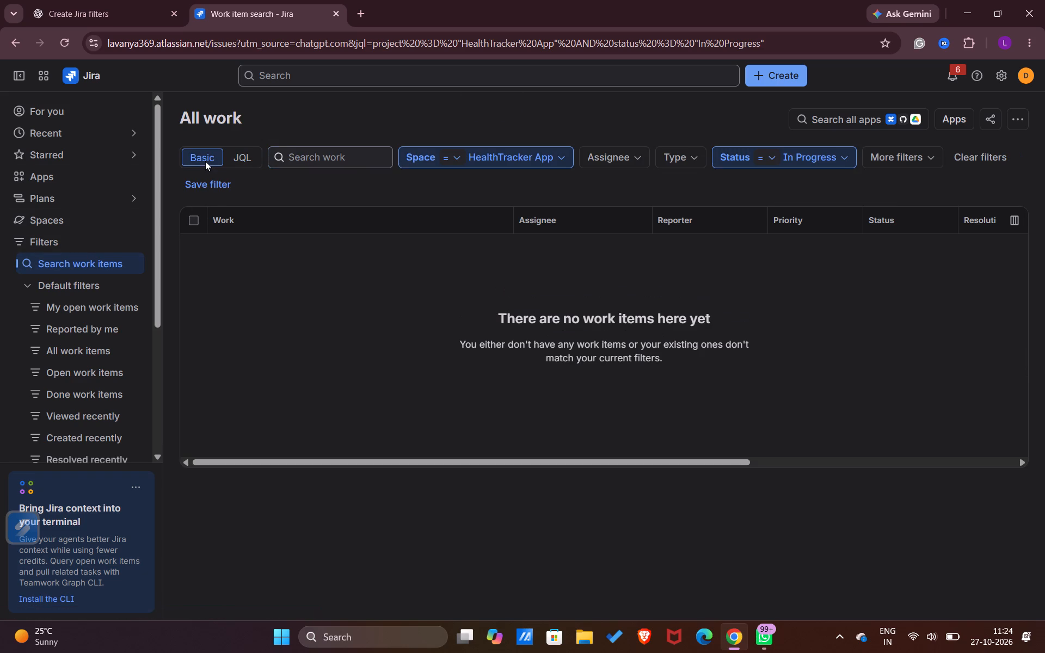
left_click(205, 161)
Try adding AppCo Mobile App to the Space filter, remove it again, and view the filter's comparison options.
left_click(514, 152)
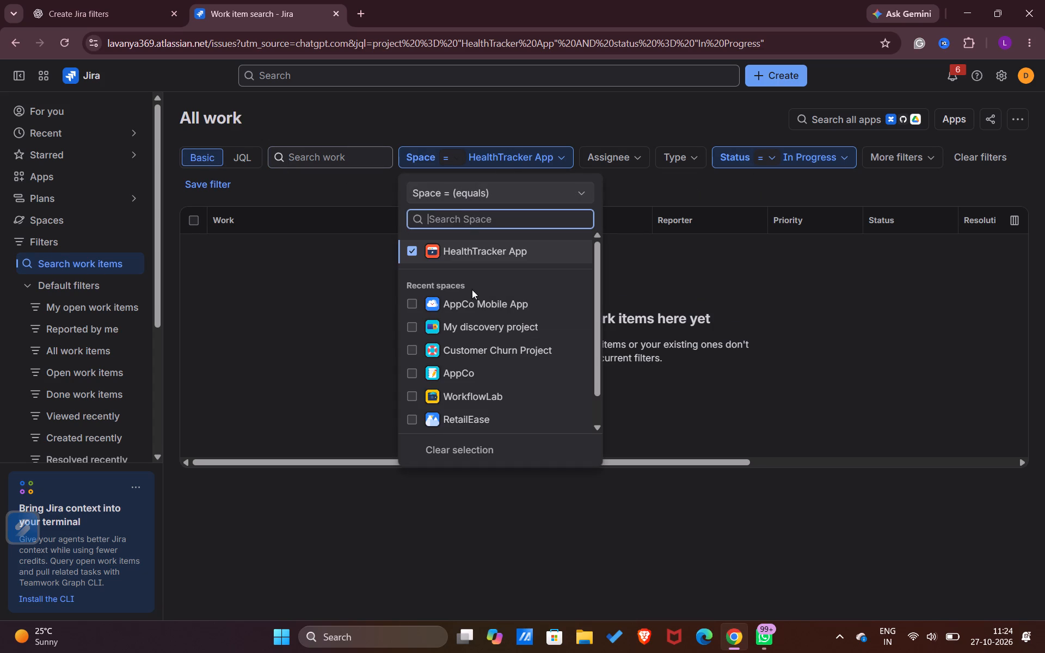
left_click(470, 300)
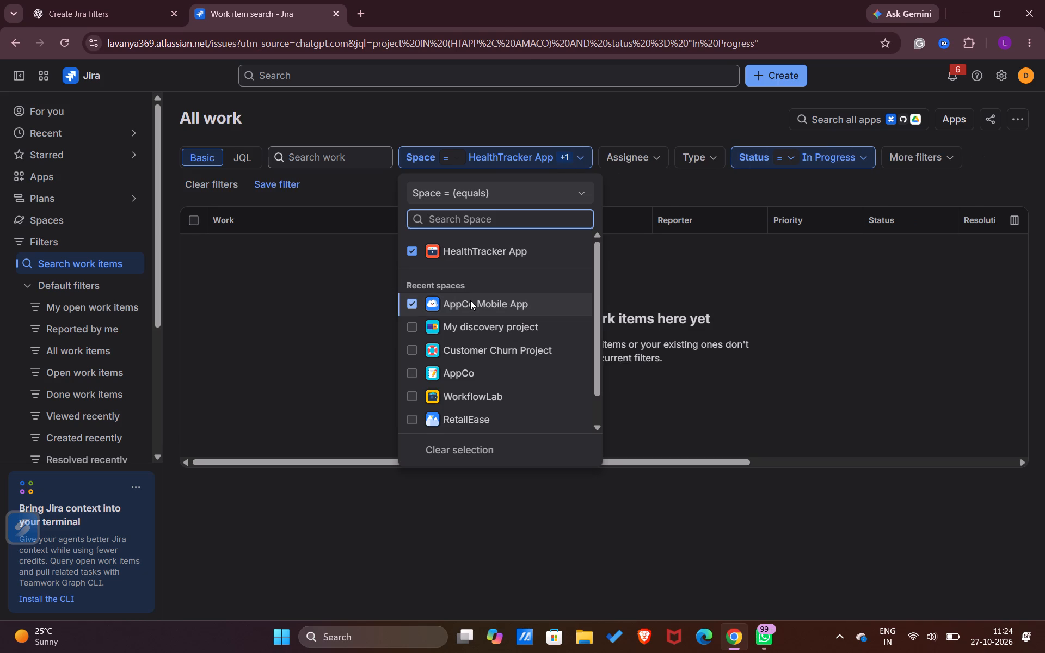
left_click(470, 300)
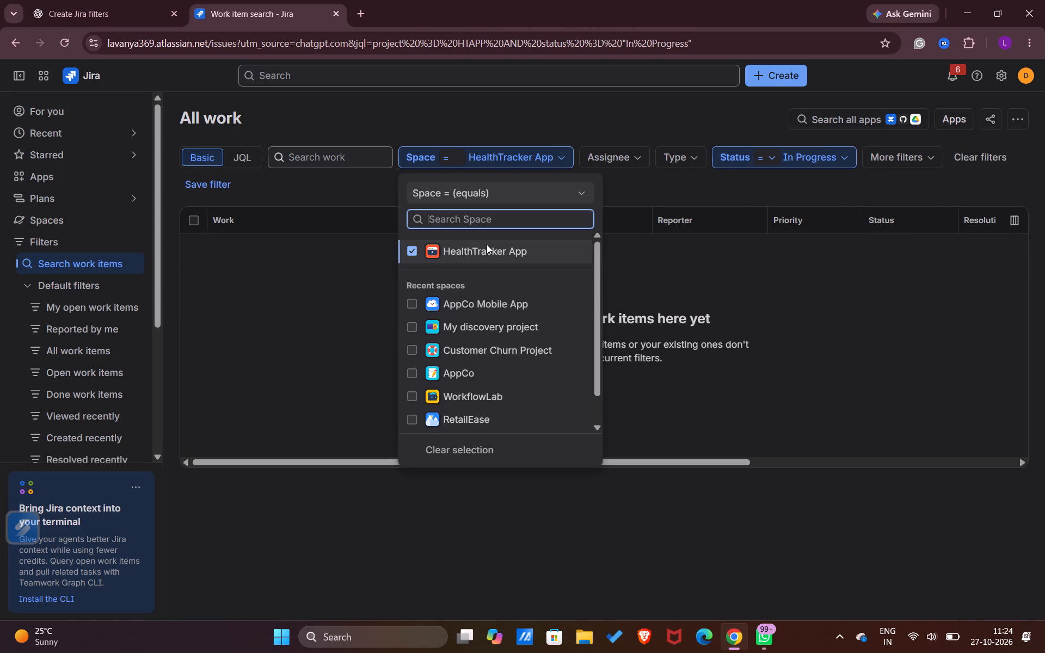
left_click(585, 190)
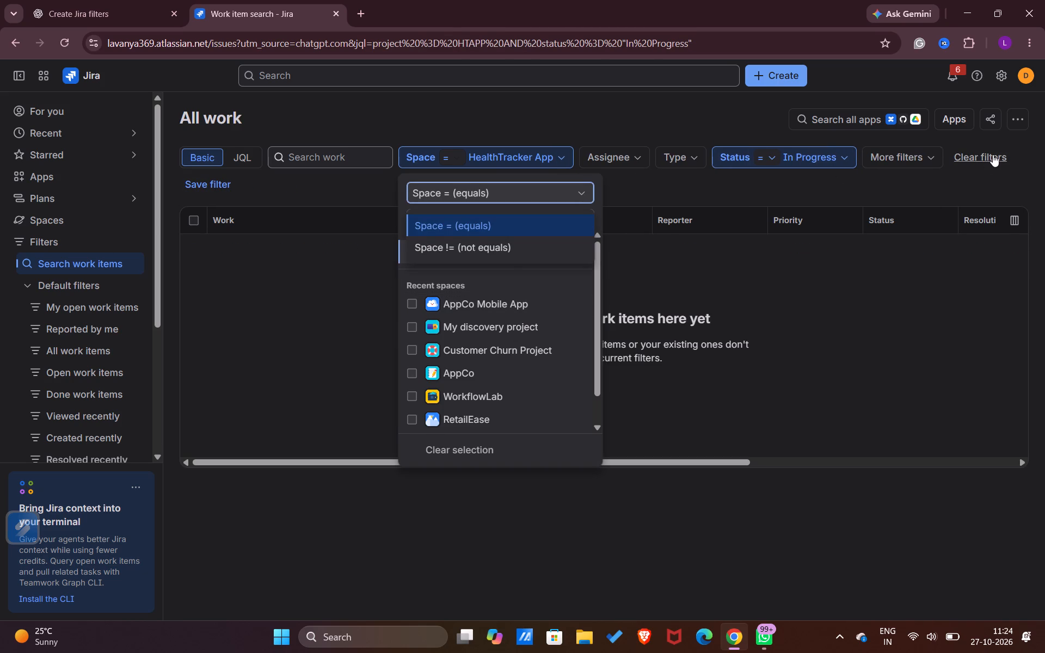
Clear all filters from the work item search.
left_click(993, 155)
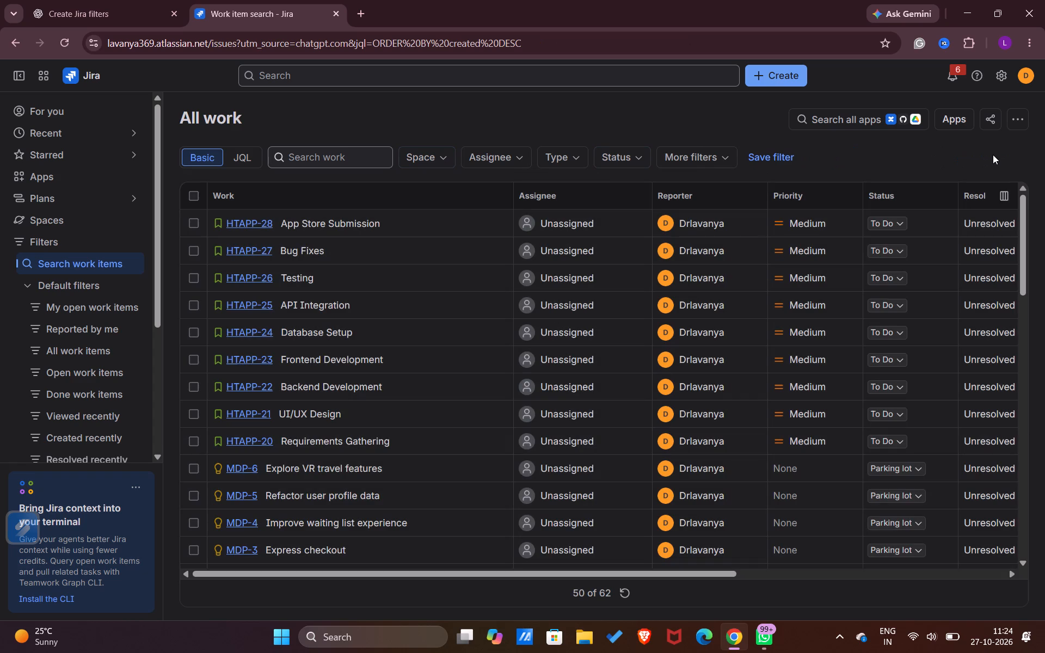
Set the status of Database Setup (HTAPP-24), Backend Development (HTAPP-22) and Requirements Gathering (HTAPP-20) to In Progress.
scroll(806, 249, "left", 2)
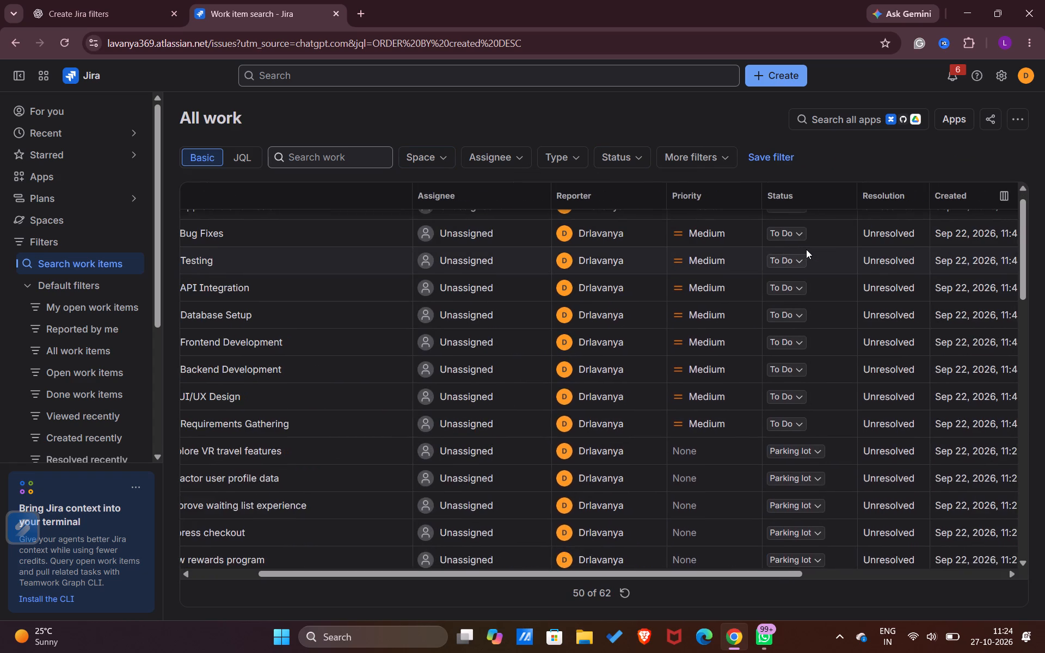
scroll(806, 249, "left", 2)
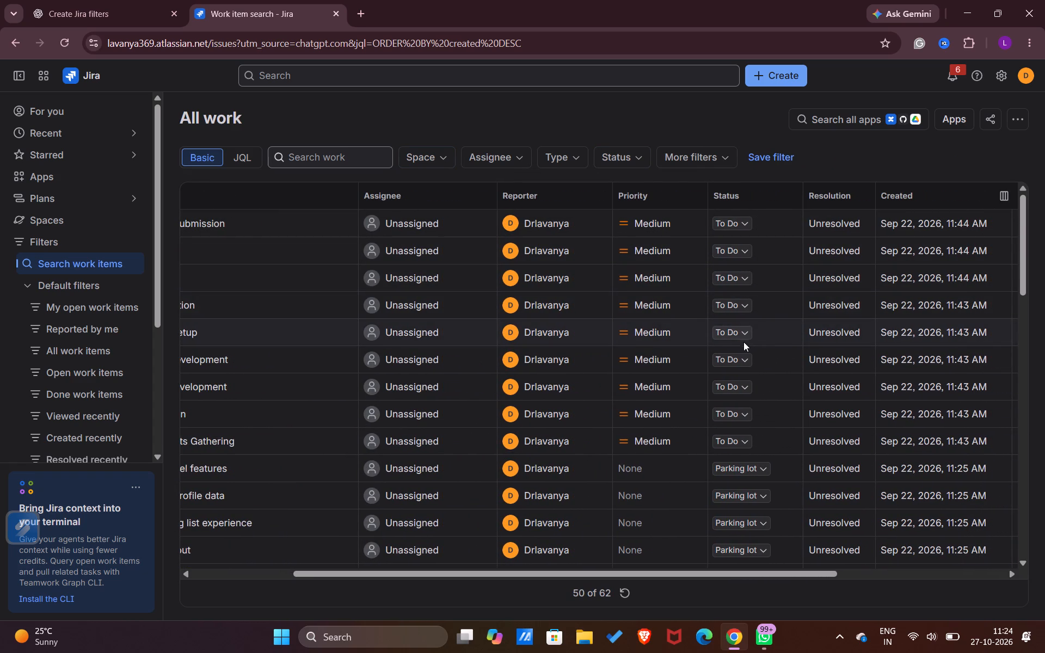
left_click(739, 333)
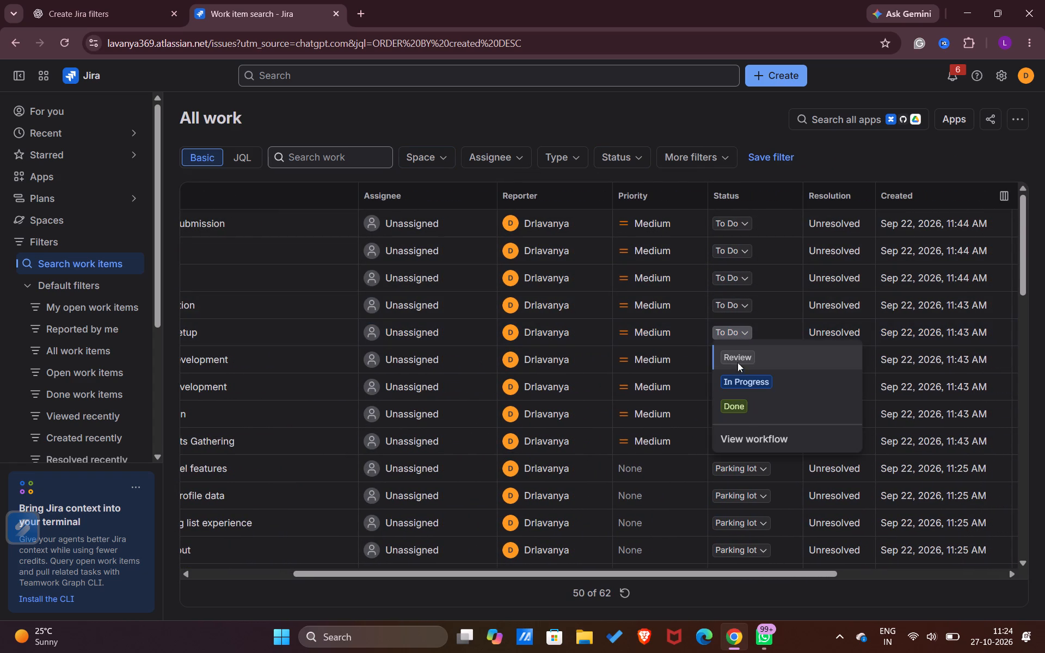
left_click(737, 378)
left_click(737, 388)
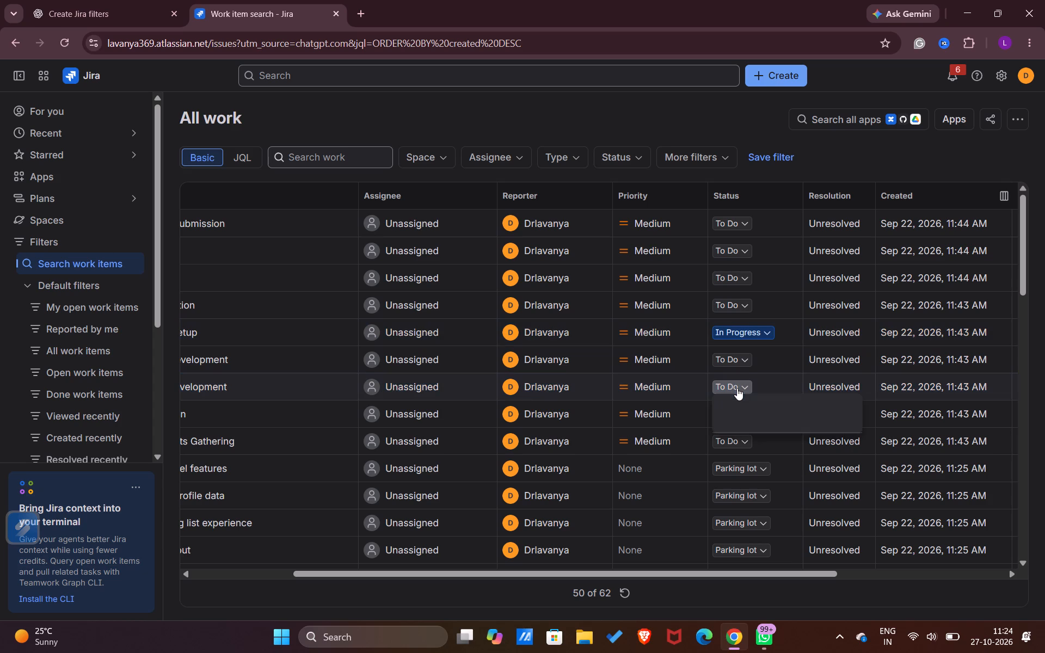
left_click(749, 436)
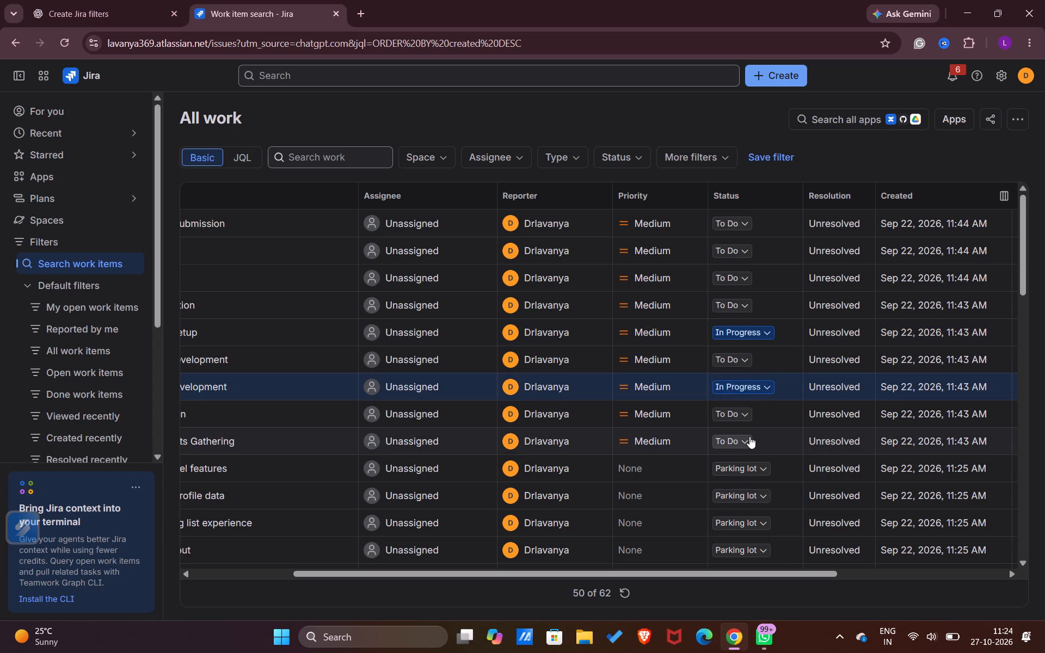
left_click(749, 438)
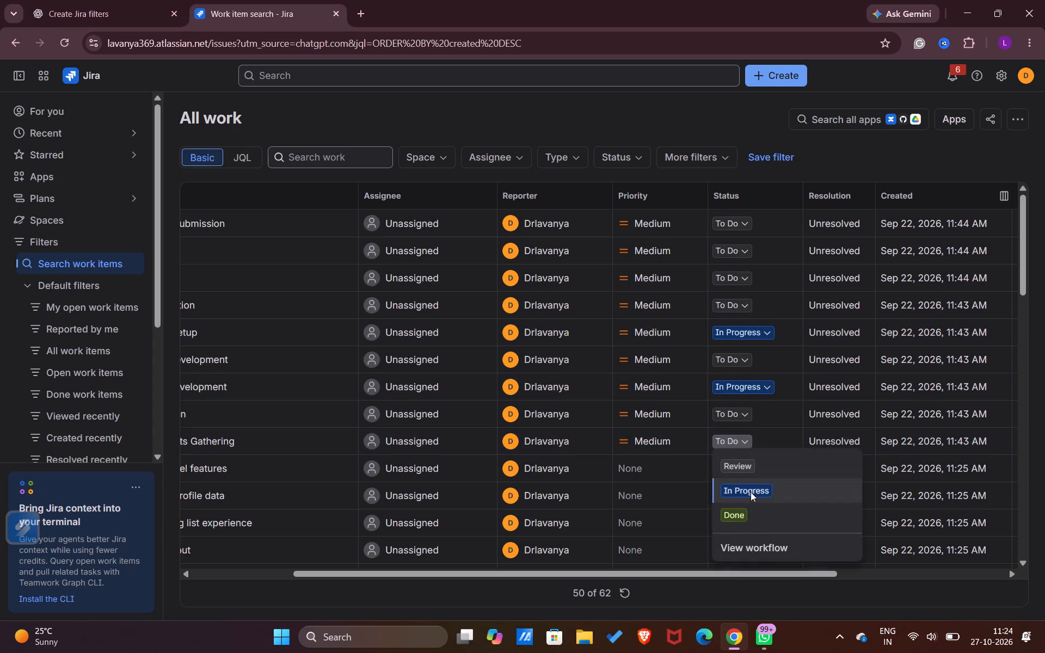
left_click(751, 492)
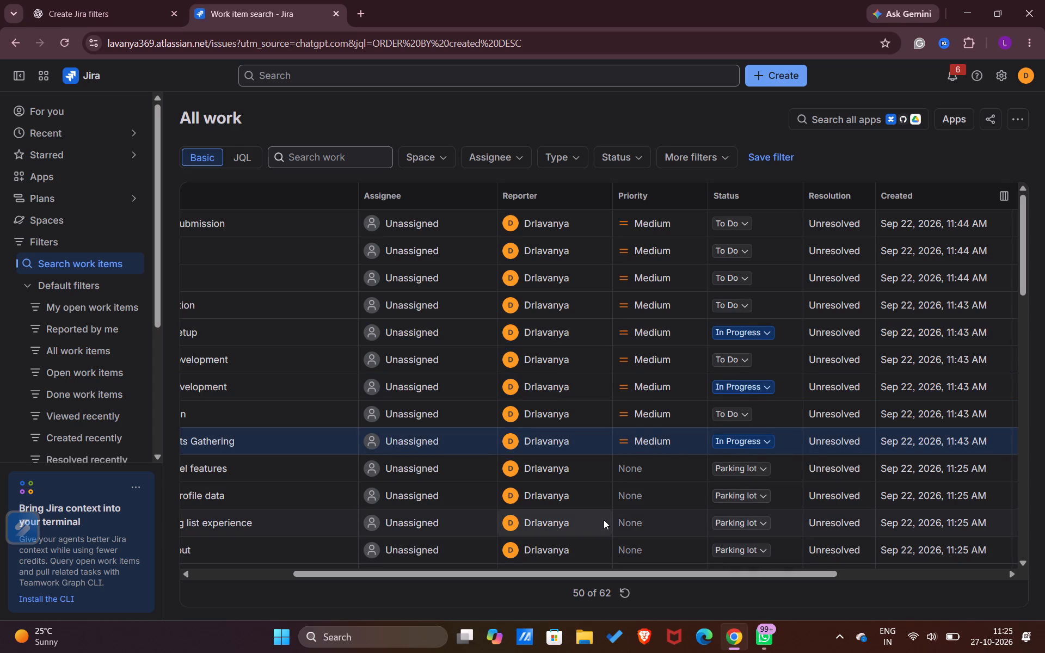
Set the status of the work item created Sep 22, 2026, 11:03 AM to In Progress.
scroll(604, 520, "down", 1)
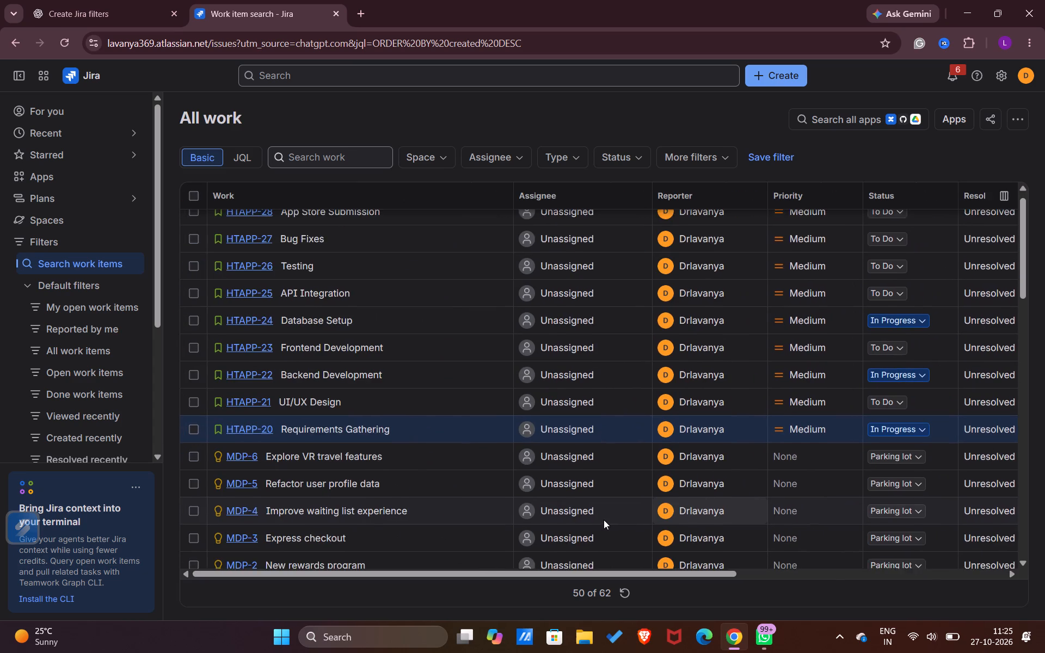
scroll(604, 520, "down", 2)
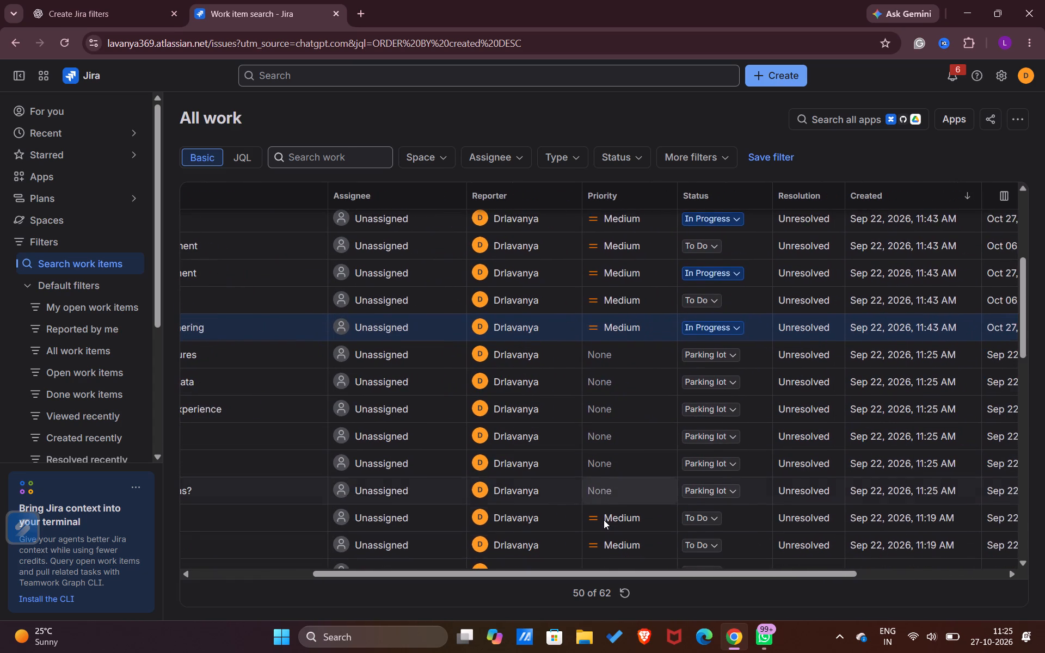
scroll(604, 520, "down", 4)
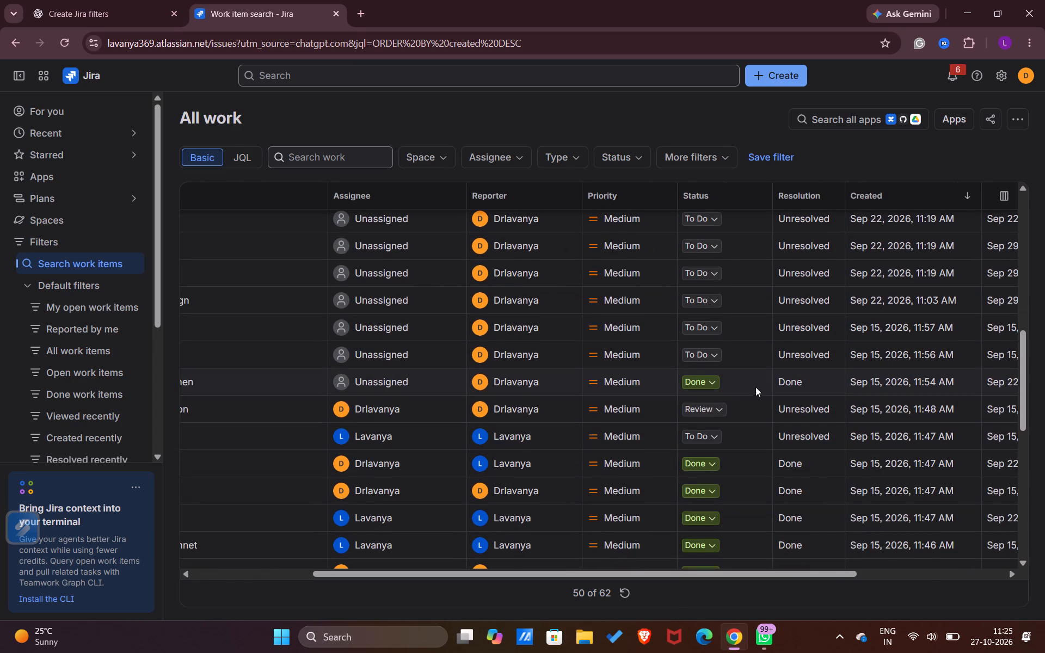
left_click(712, 295)
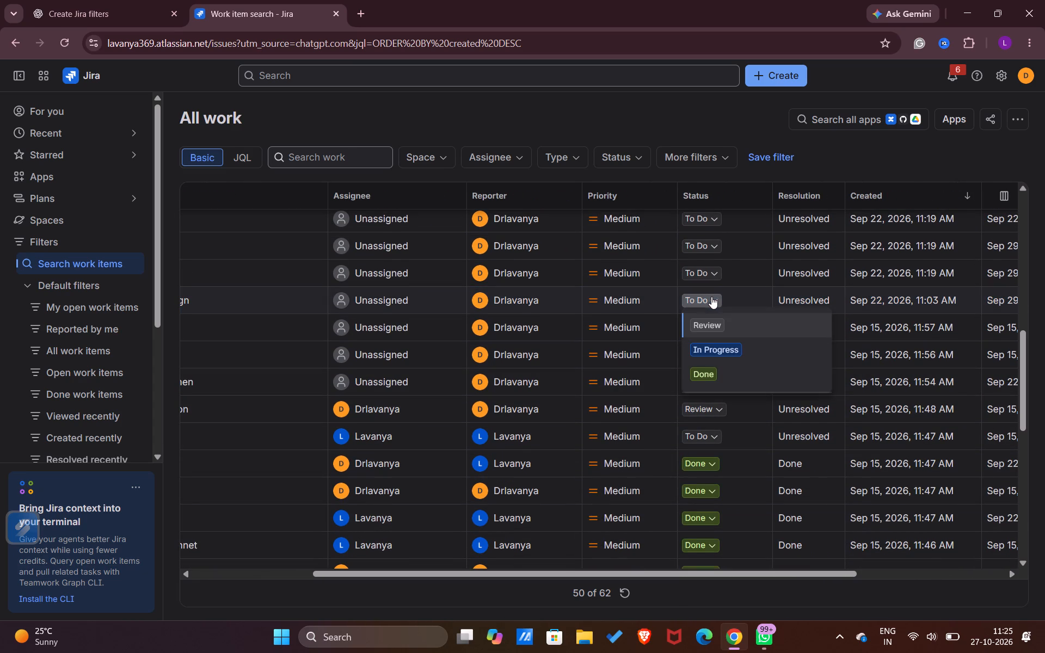
left_click(711, 350)
Among the work items created Sep 22, 2026, 11:19 AM, set the fourth, sixth, first and second listed to In Progress.
scroll(711, 350, "up", 1)
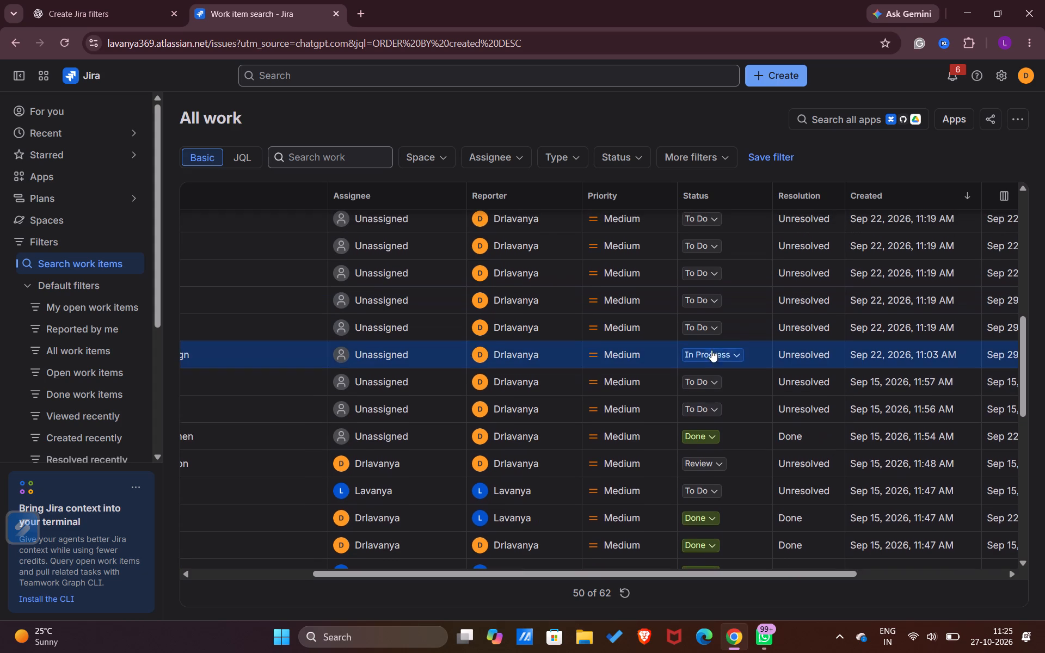
left_click(700, 251)
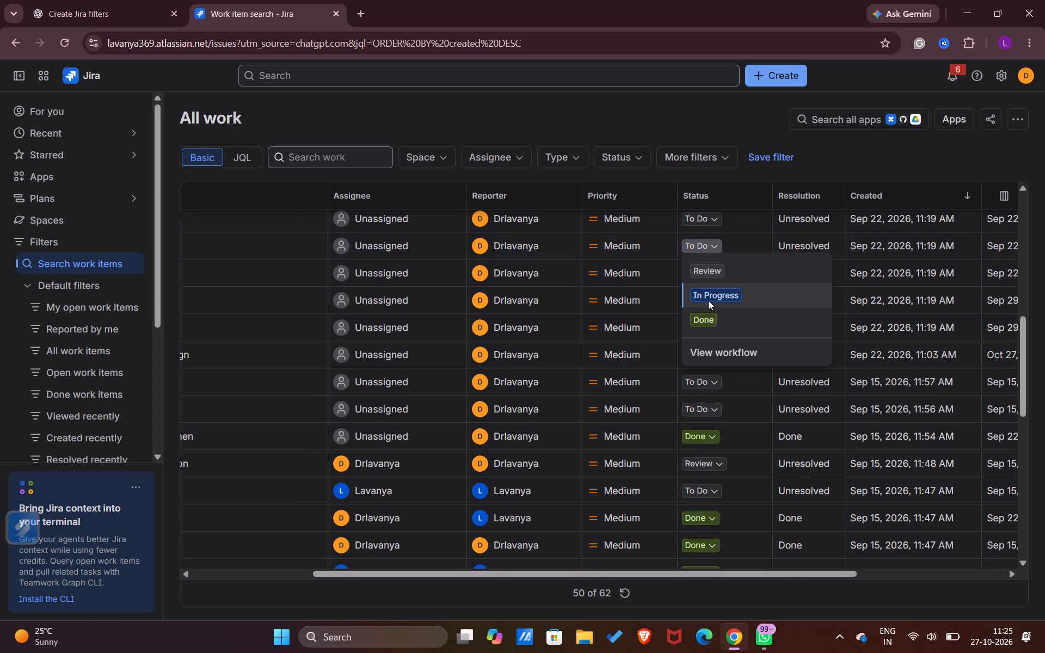
left_click(708, 300)
left_click(707, 299)
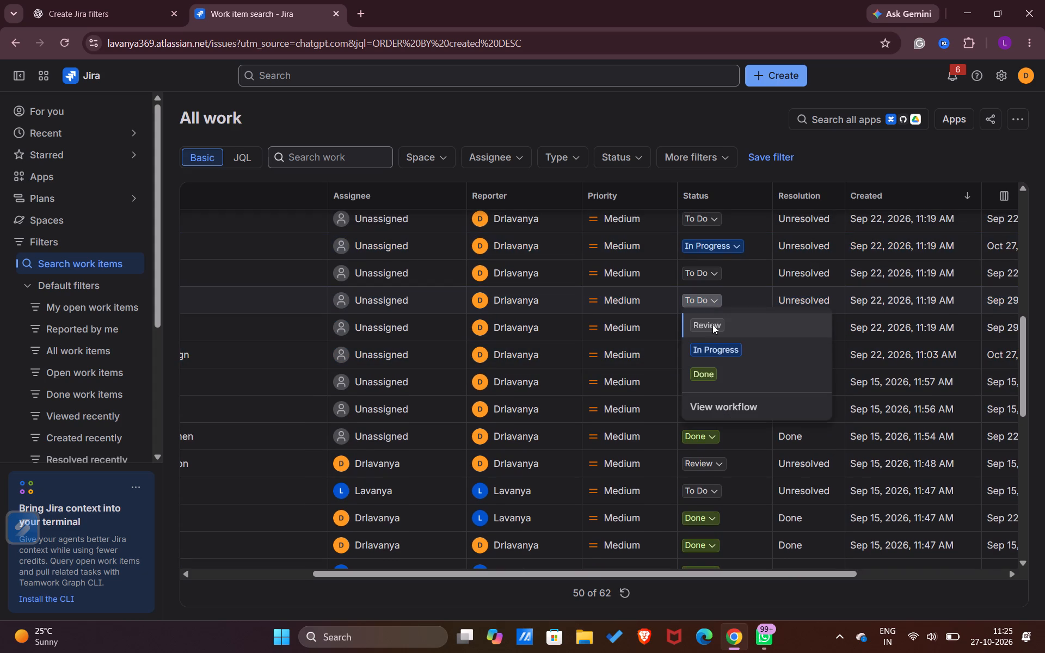
left_click(711, 348)
scroll(711, 348, "up", 1)
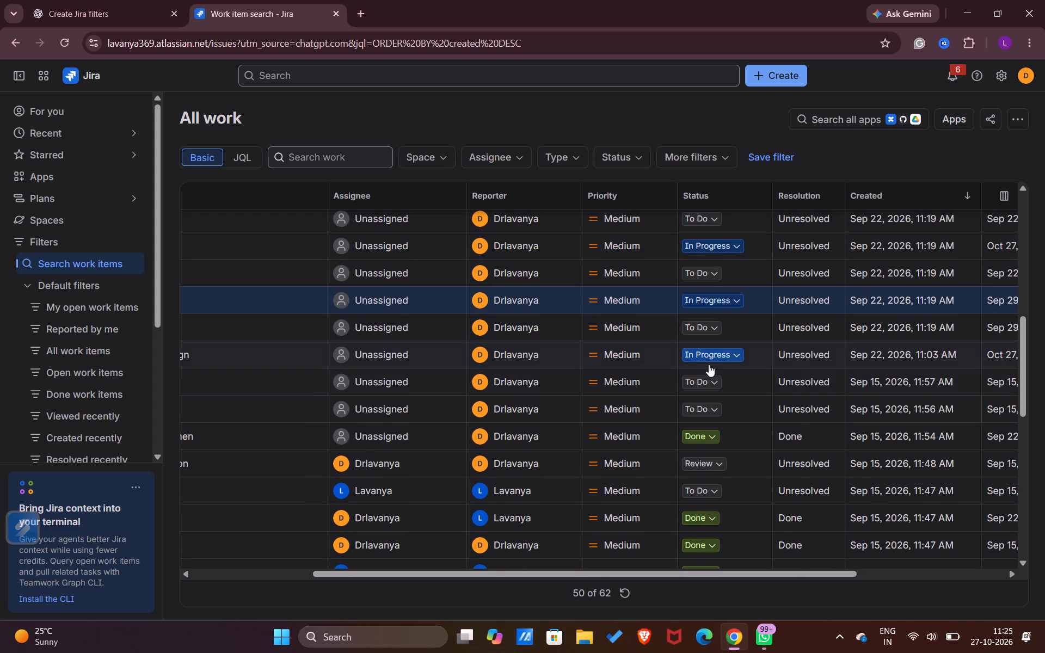
scroll(709, 365, "up", 2)
left_click(710, 282)
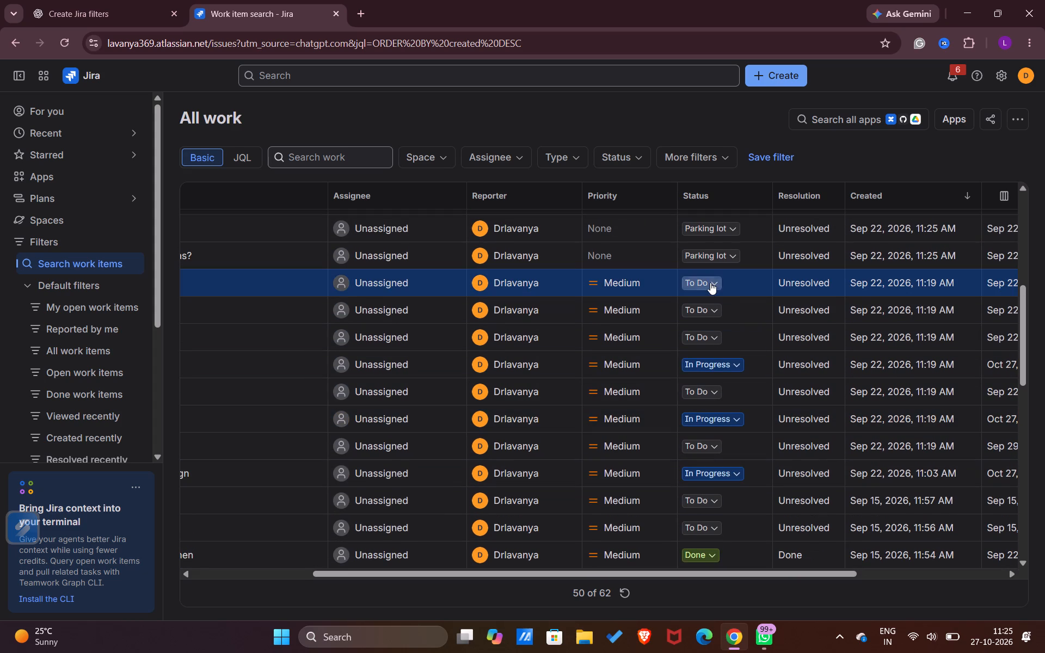
left_click(712, 330)
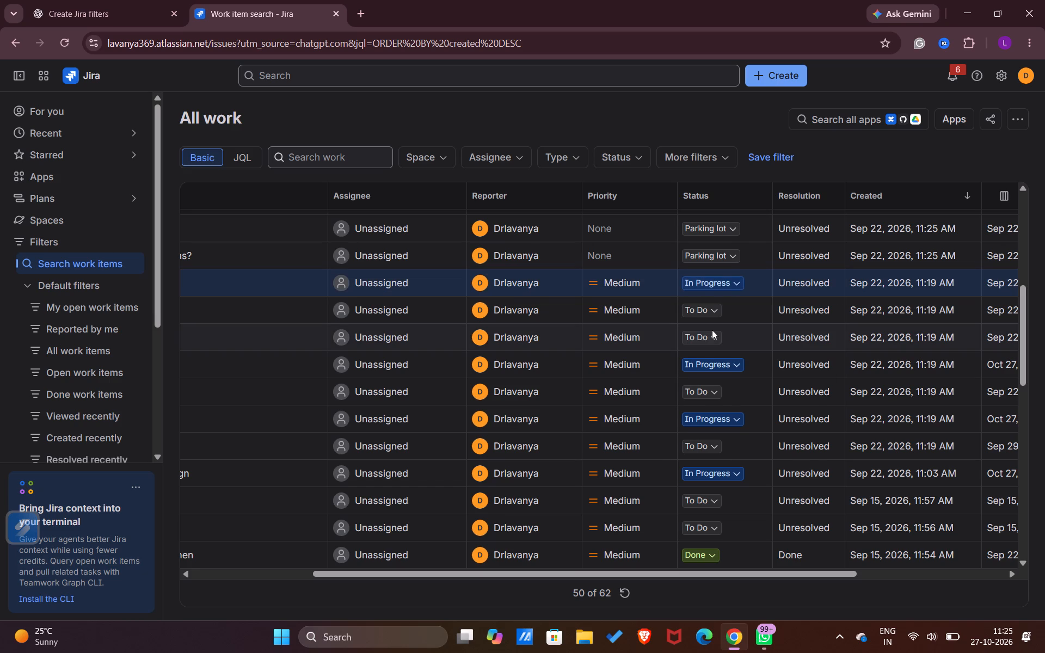
left_click(702, 305)
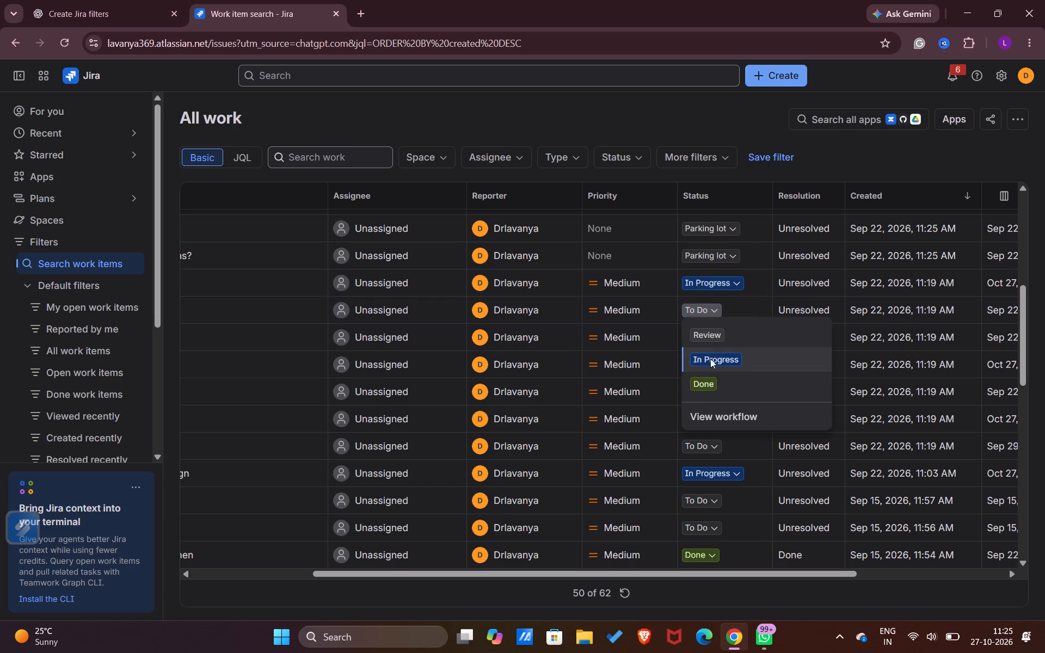
left_click(710, 366)
Review the remaining work items and their statuses through to the end of the All work list.
scroll(710, 366, "down", 9)
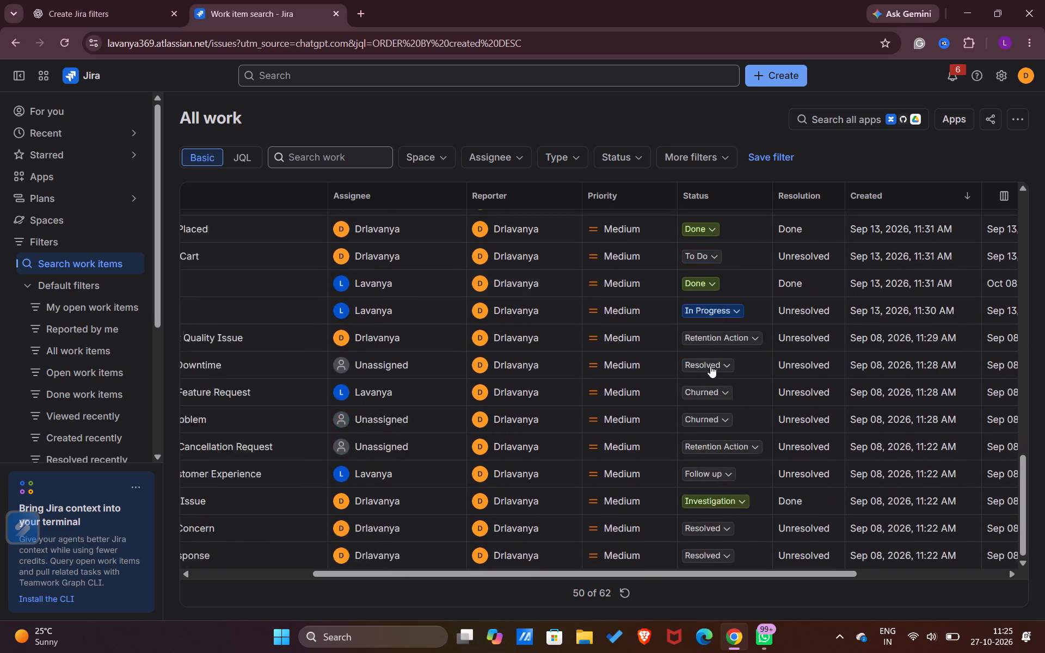
scroll(710, 366, "down", 2)
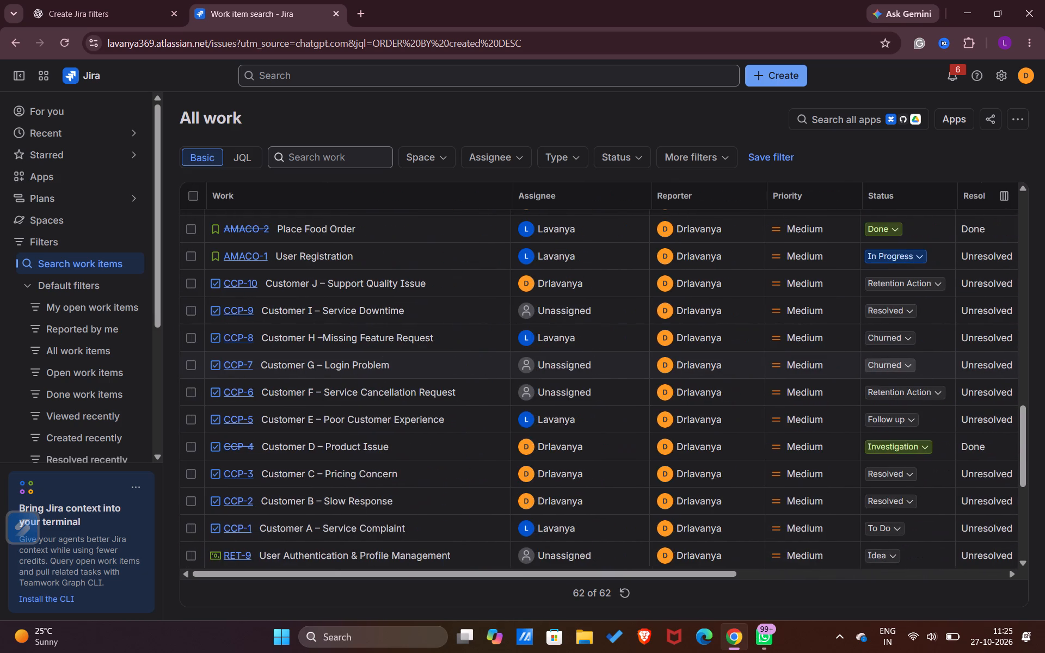
scroll(710, 366, "right", 1)
scroll(710, 366, "up", 3)
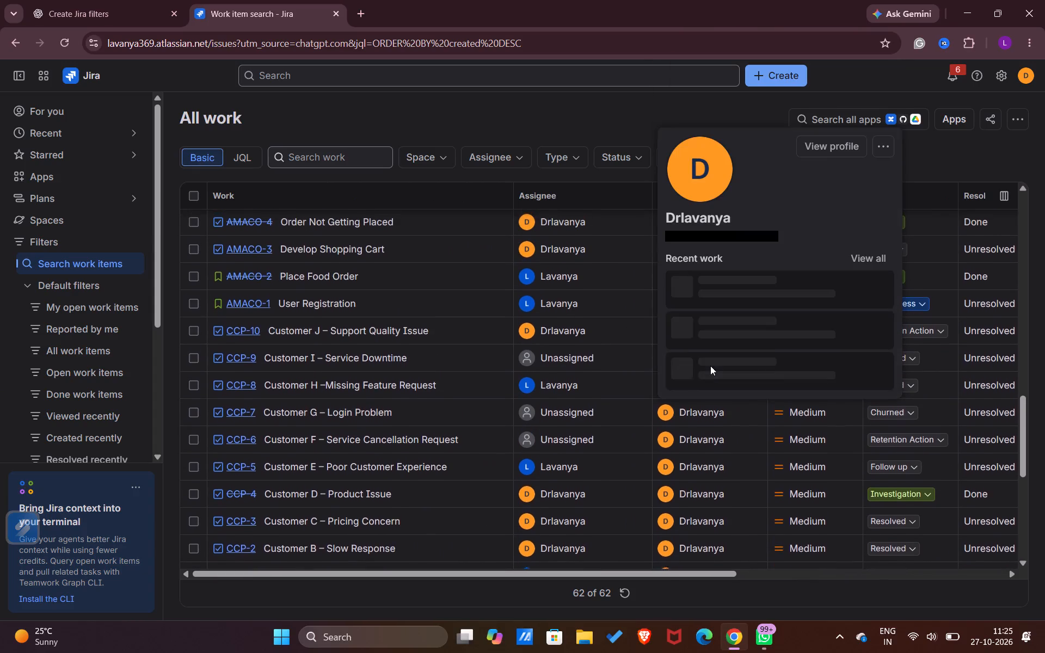
scroll(710, 366, "up", 8)
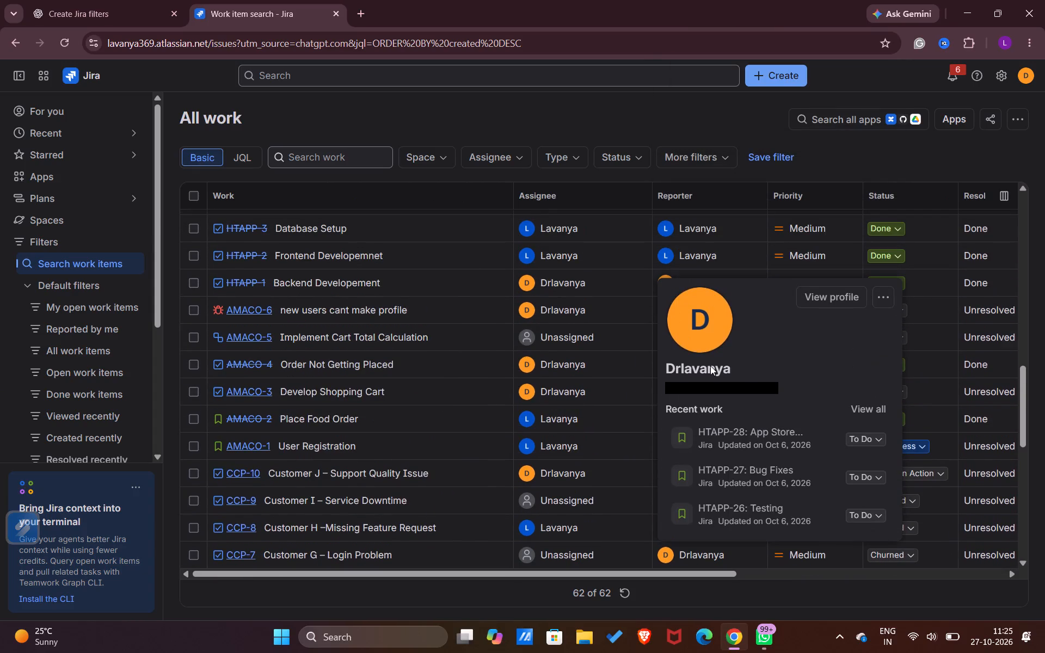
scroll(428, 245, "up", 13)
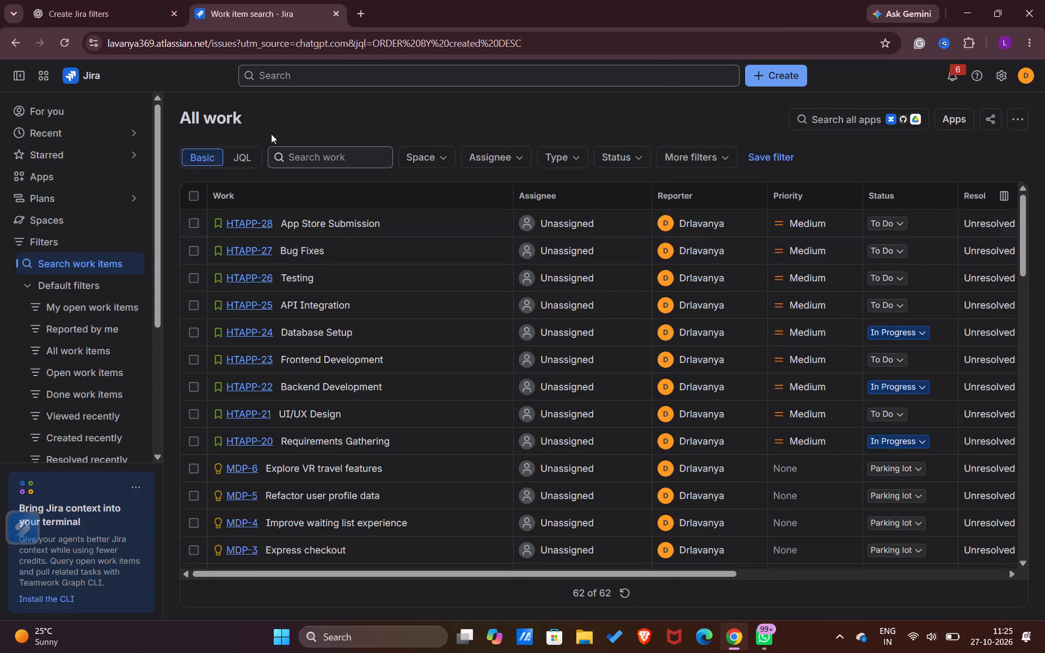
Switch the work item search to JQL and delete the existing ORDER BY created DESC query.
left_click(242, 151)
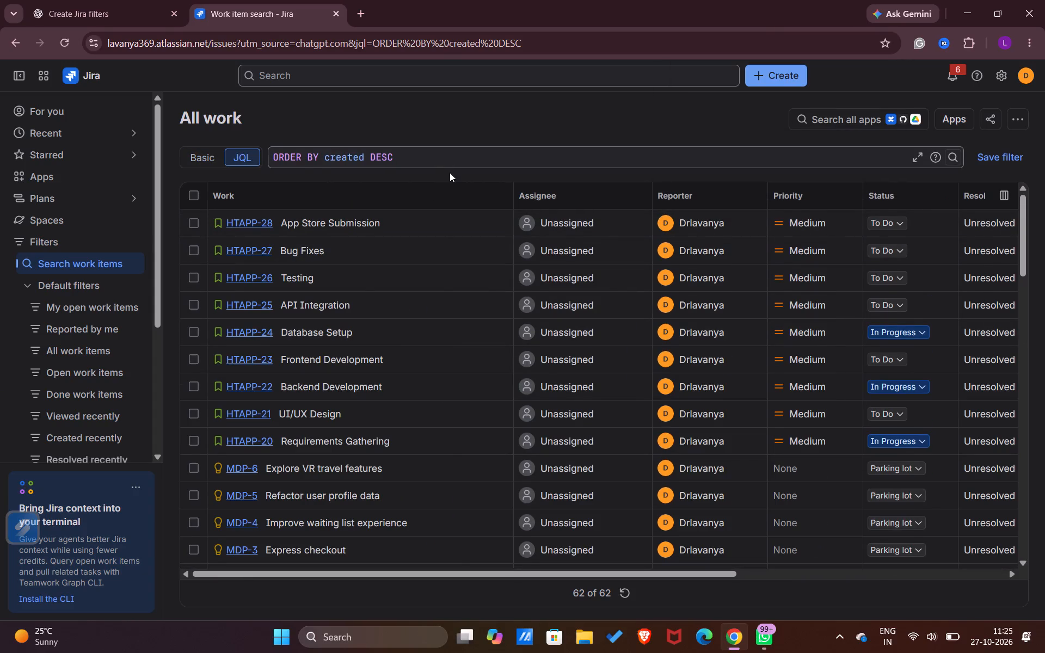
left_click(440, 155)
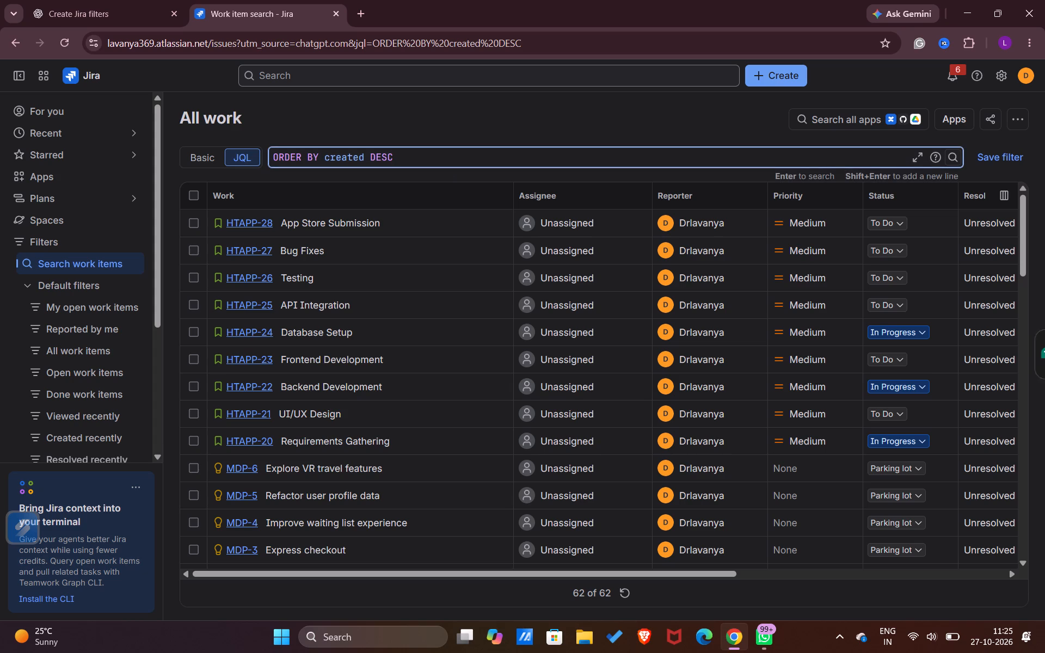
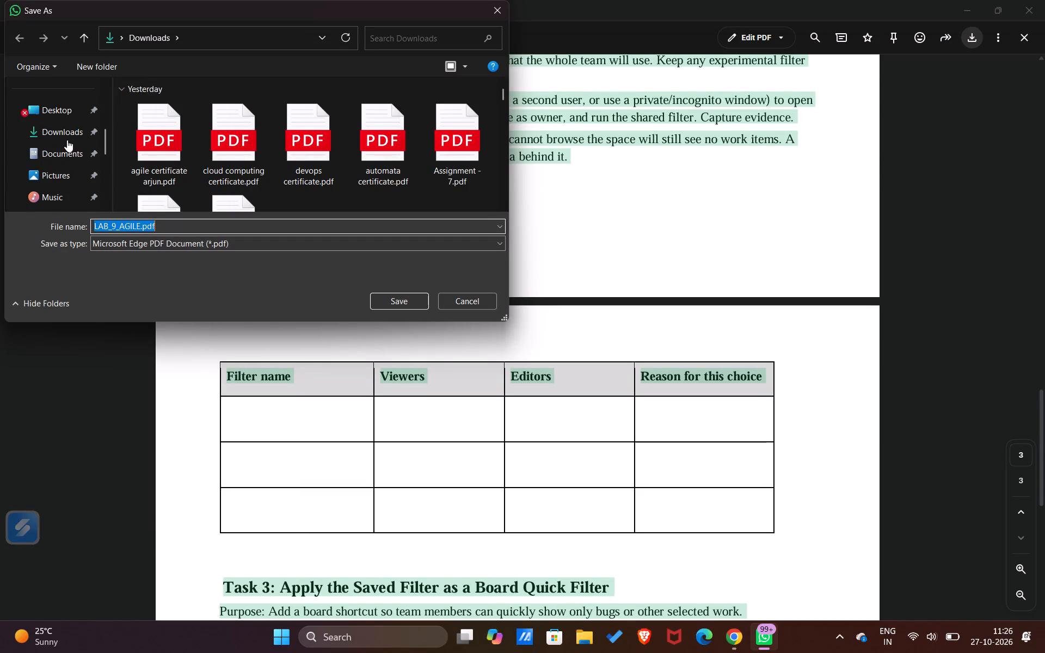
Save the assignment document LAB_9_AGILE.pdf from WhatsApp in the Downloads folder.
left_click(66, 135)
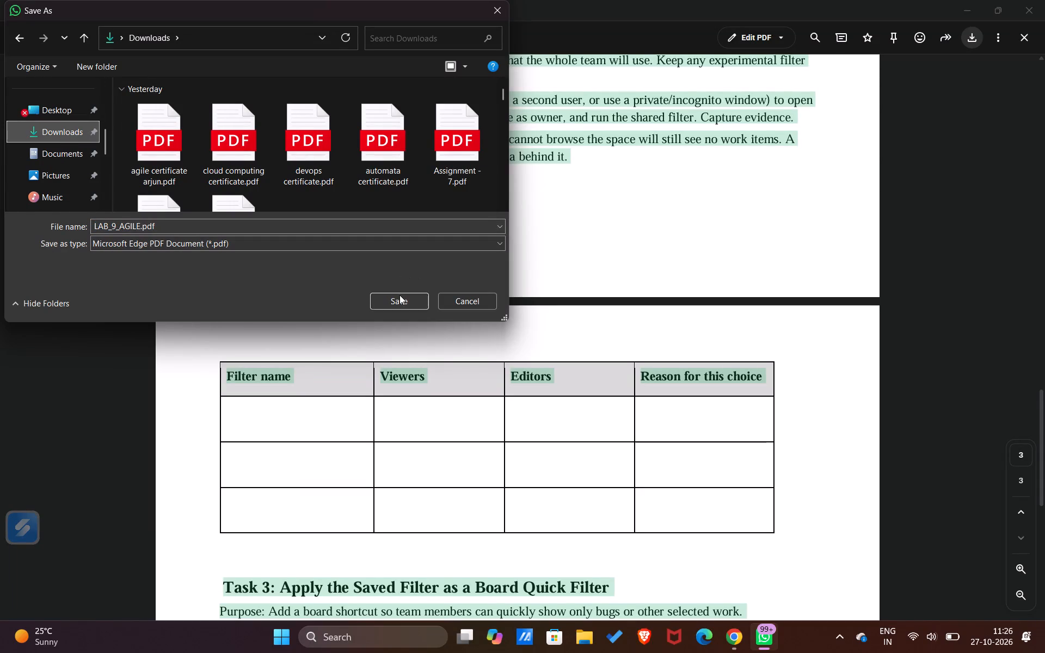
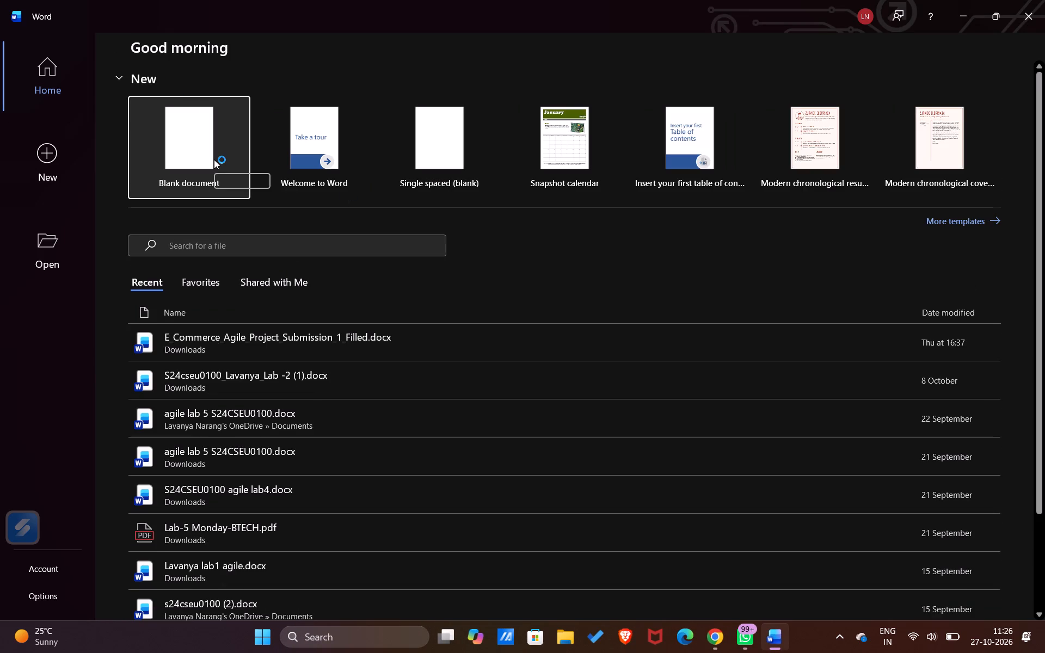
Open LAB_9_AGILE.pdf from the Downloads folder in Word and enable editing.
left_click(50, 152)
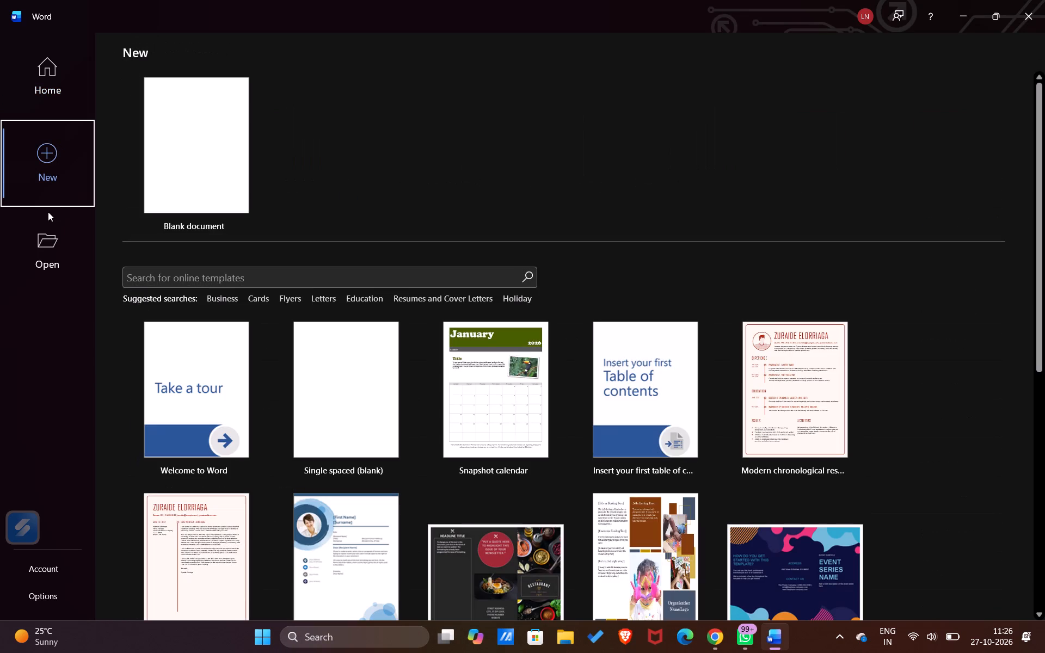
left_click(52, 242)
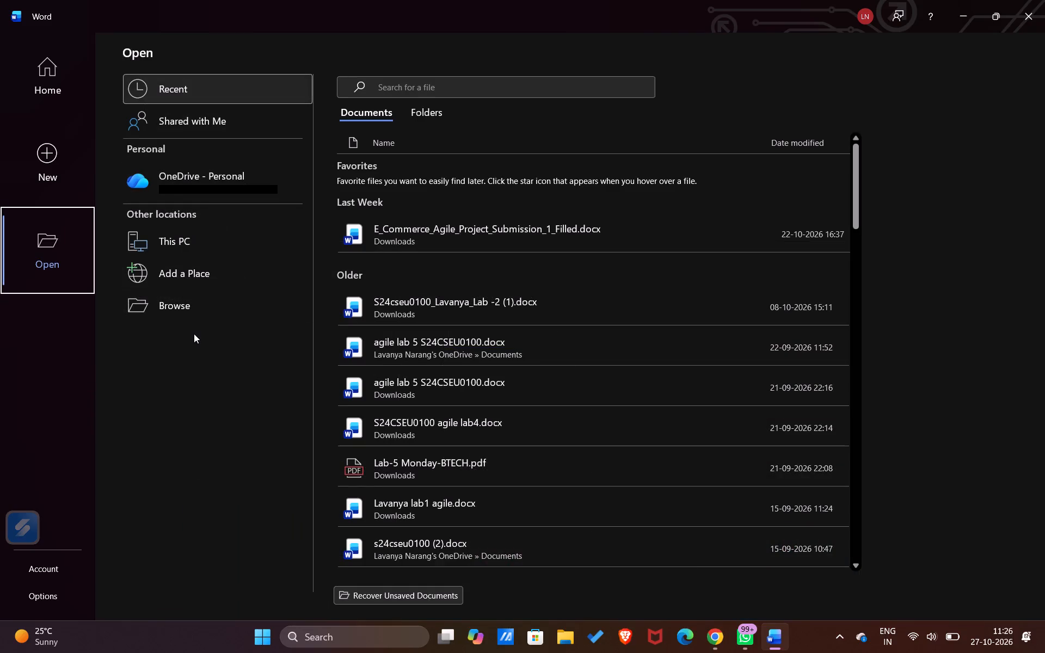
left_click(187, 303)
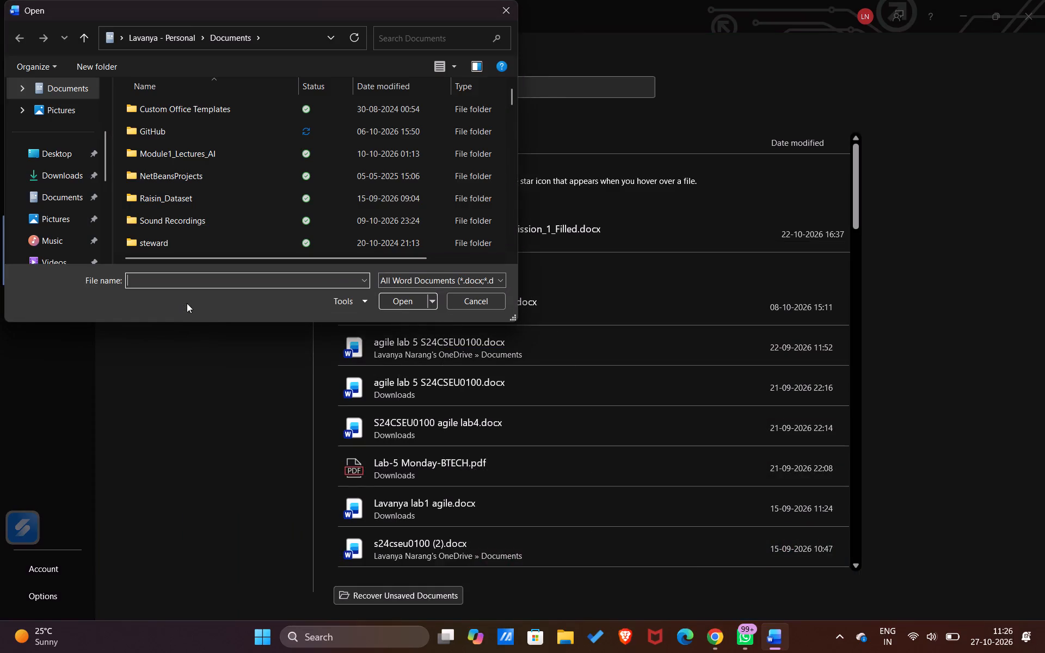
left_click(56, 182)
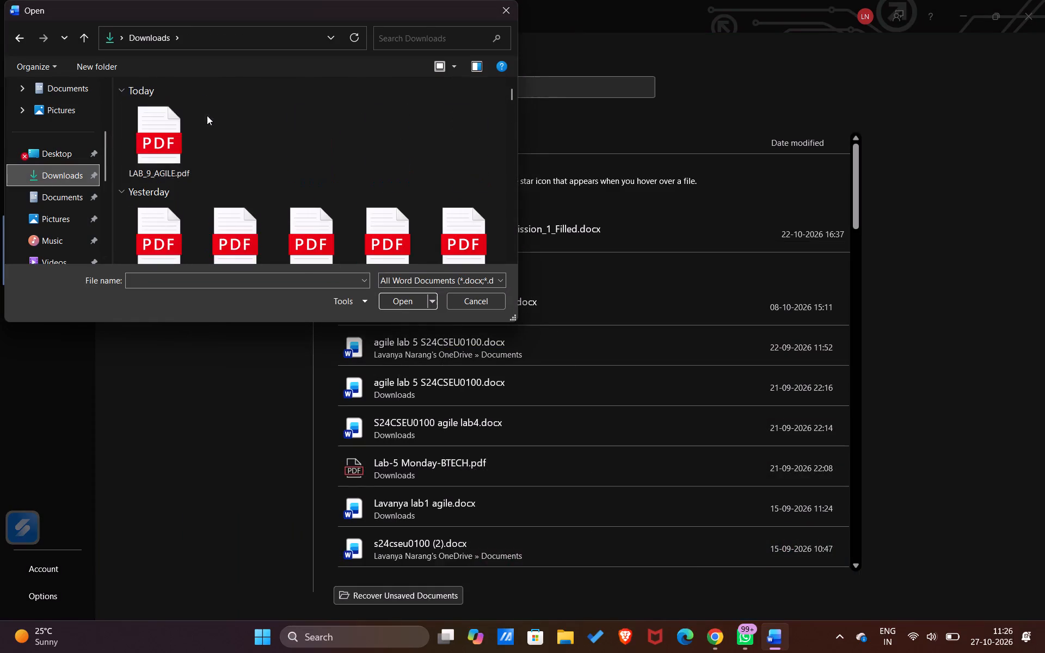
left_click(150, 135)
left_click(415, 300)
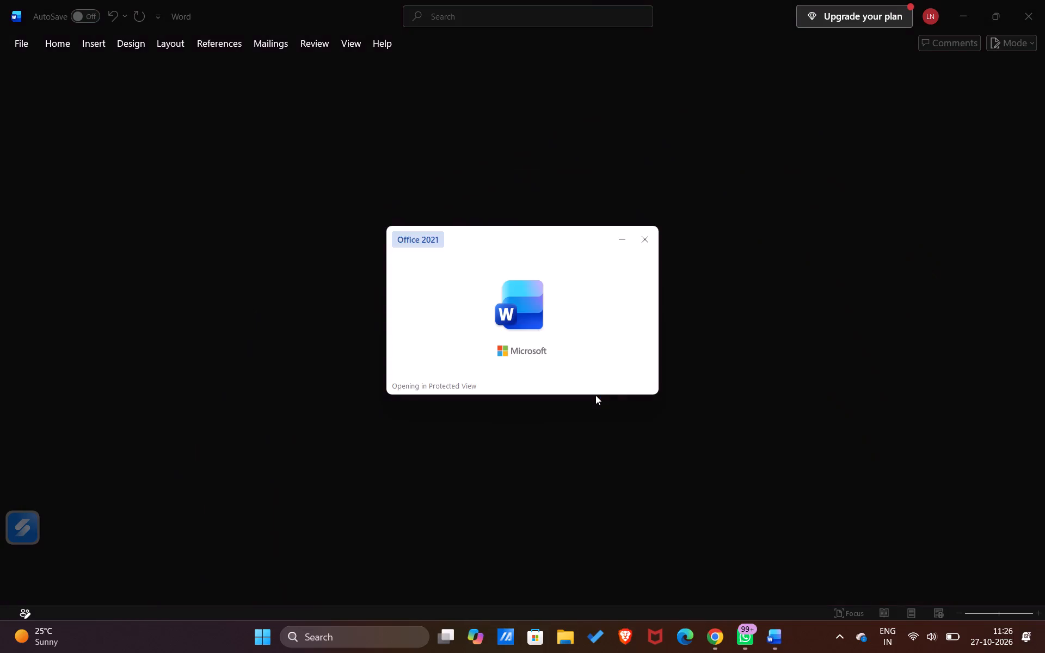
scroll(595, 395, "down", 1)
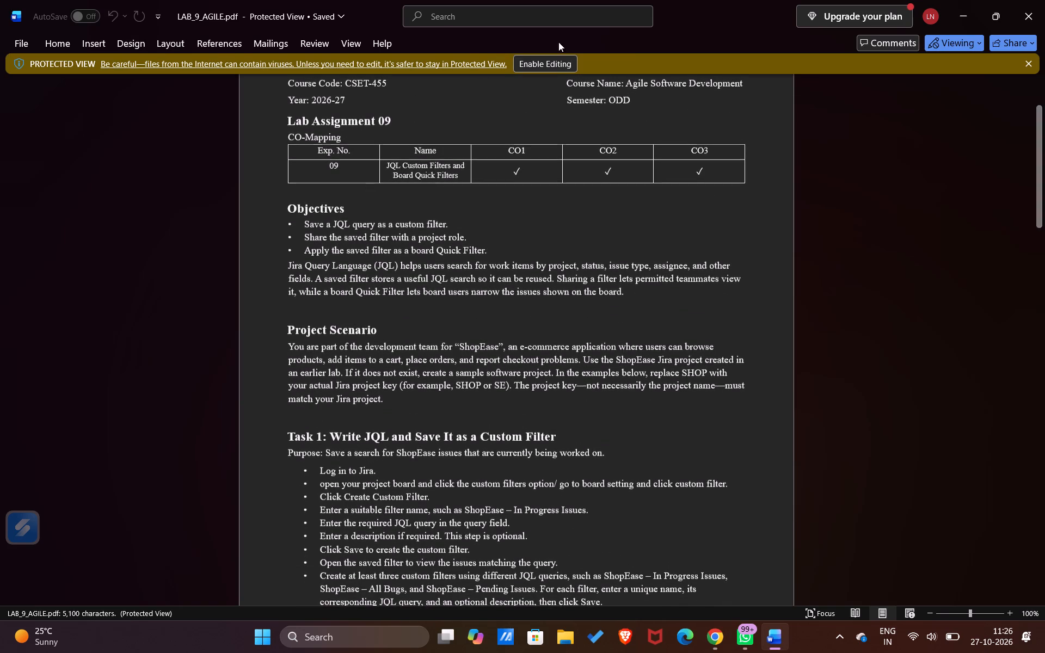
left_click(550, 65)
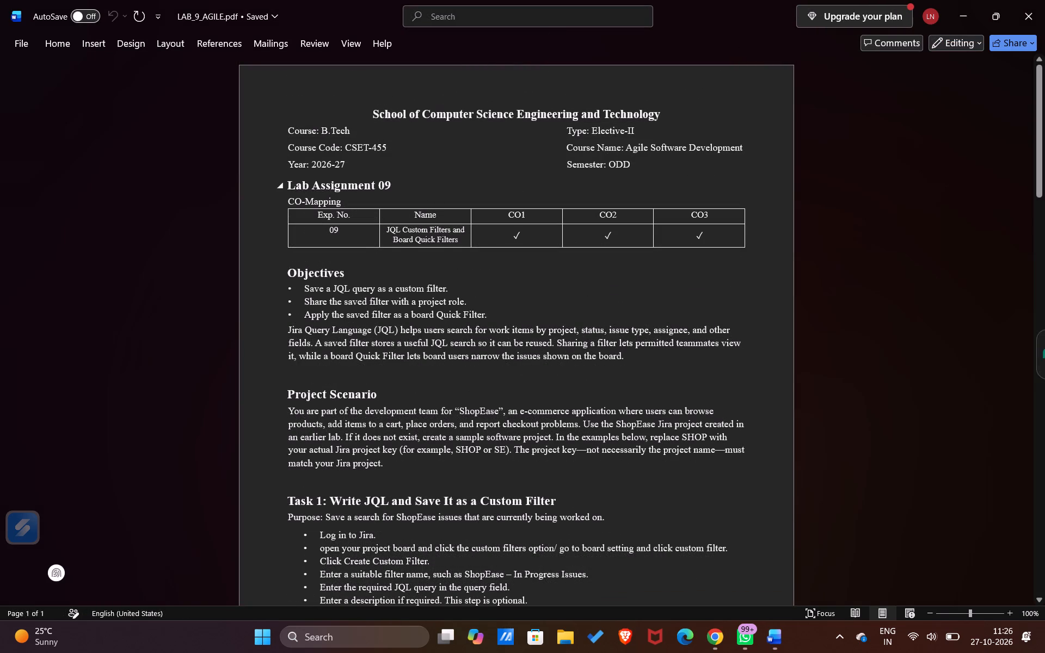
Delete the In Progress Issues custom filter text, JQL code and description under item 1 of Task 1.
scroll(392, 192, "down", 3)
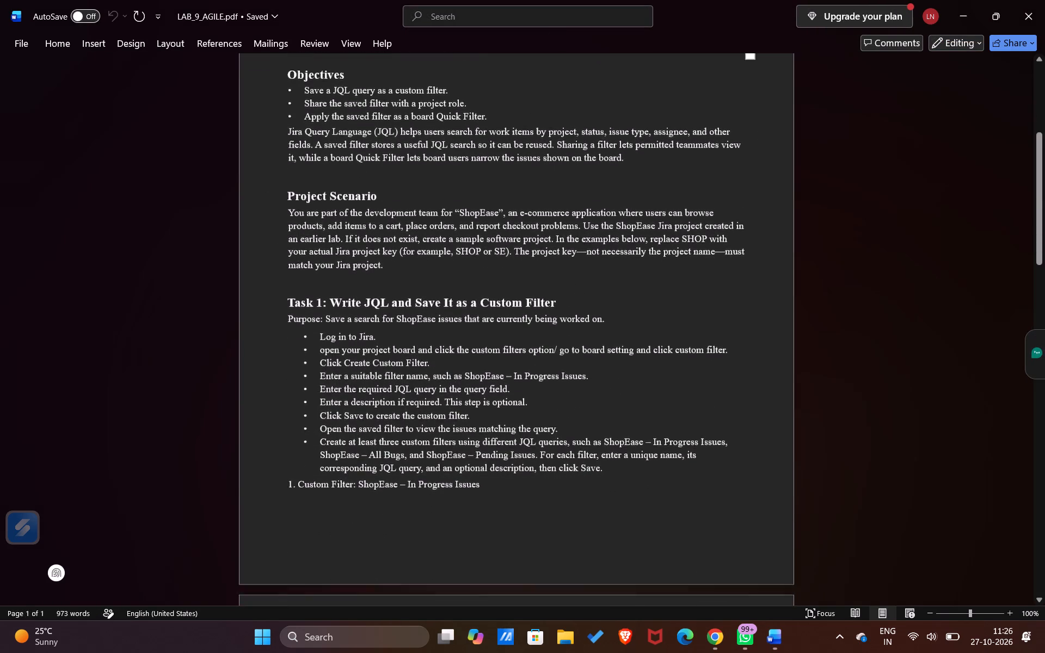
scroll(392, 192, "down", 2)
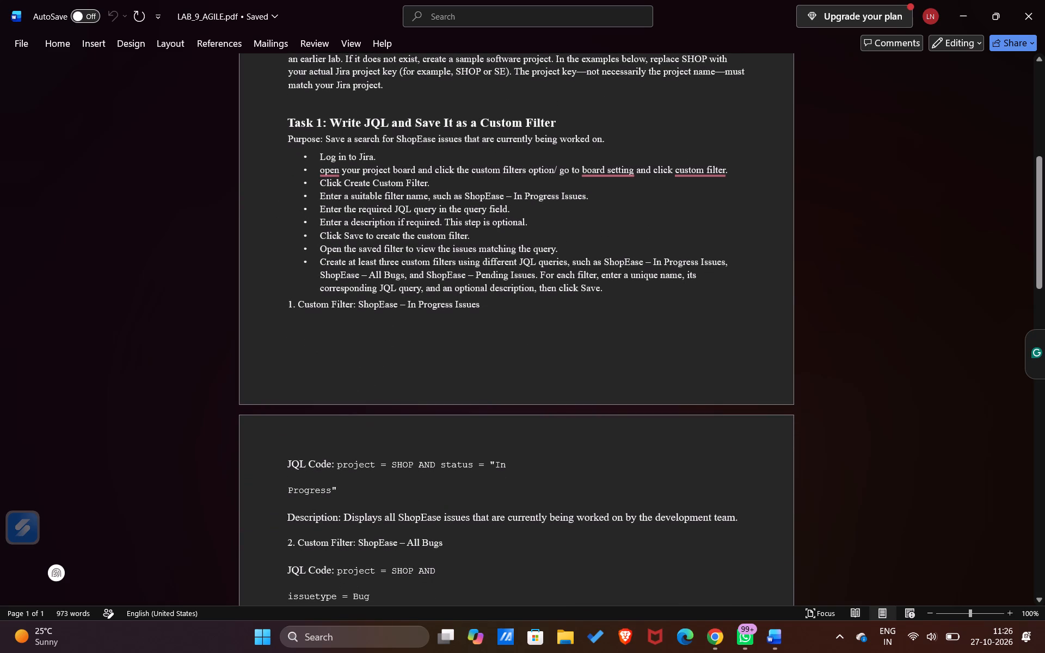
scroll(392, 192, "down", 1)
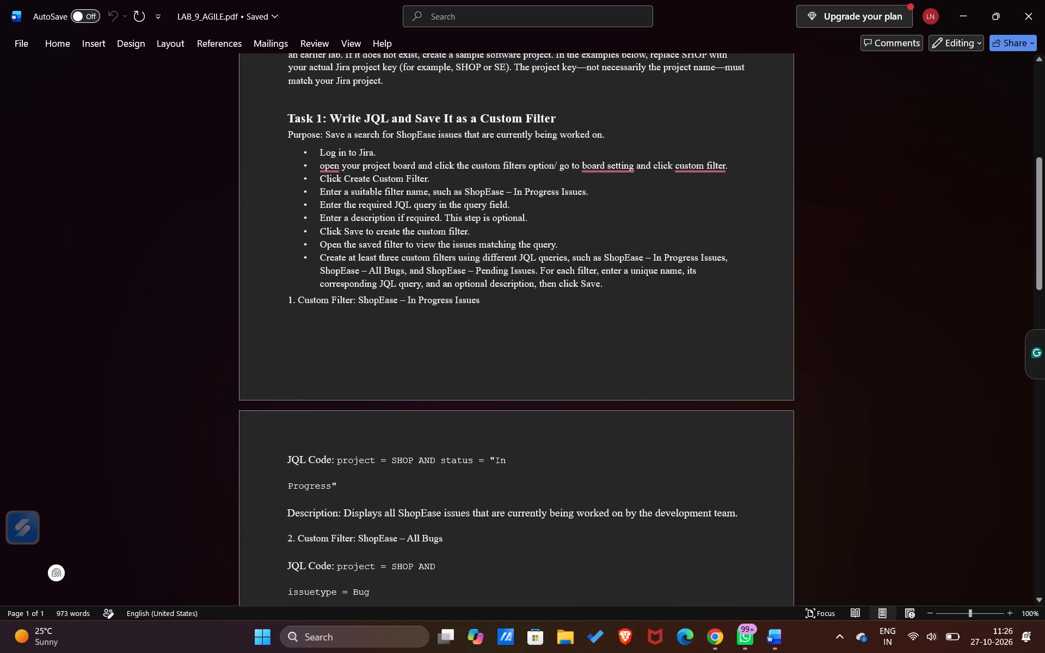
scroll(392, 192, "down", 3)
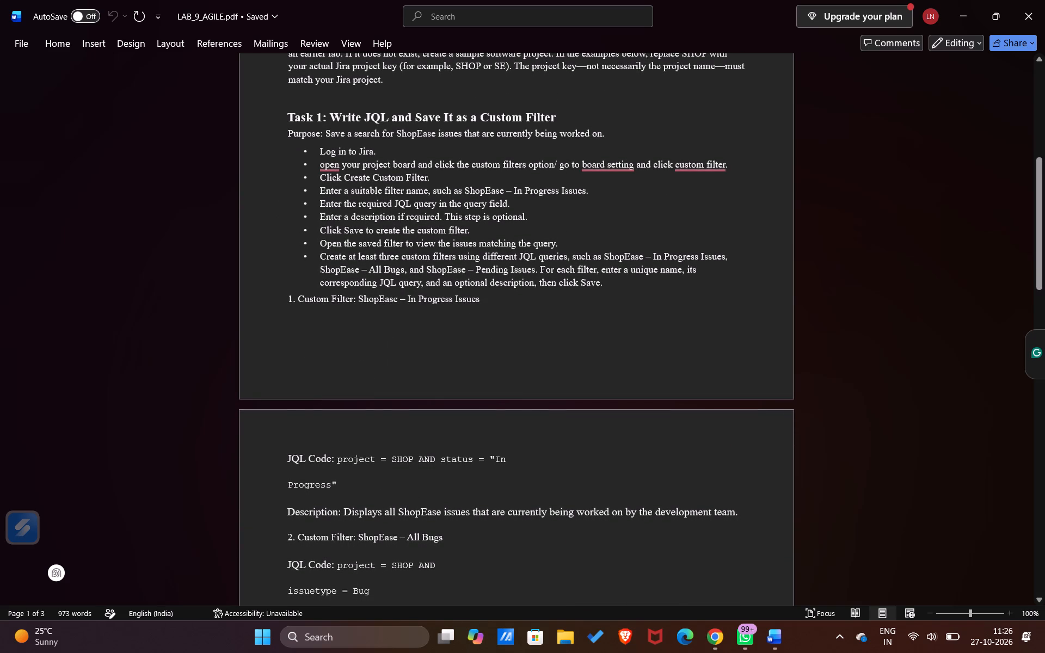
scroll(392, 192, "down", 1)
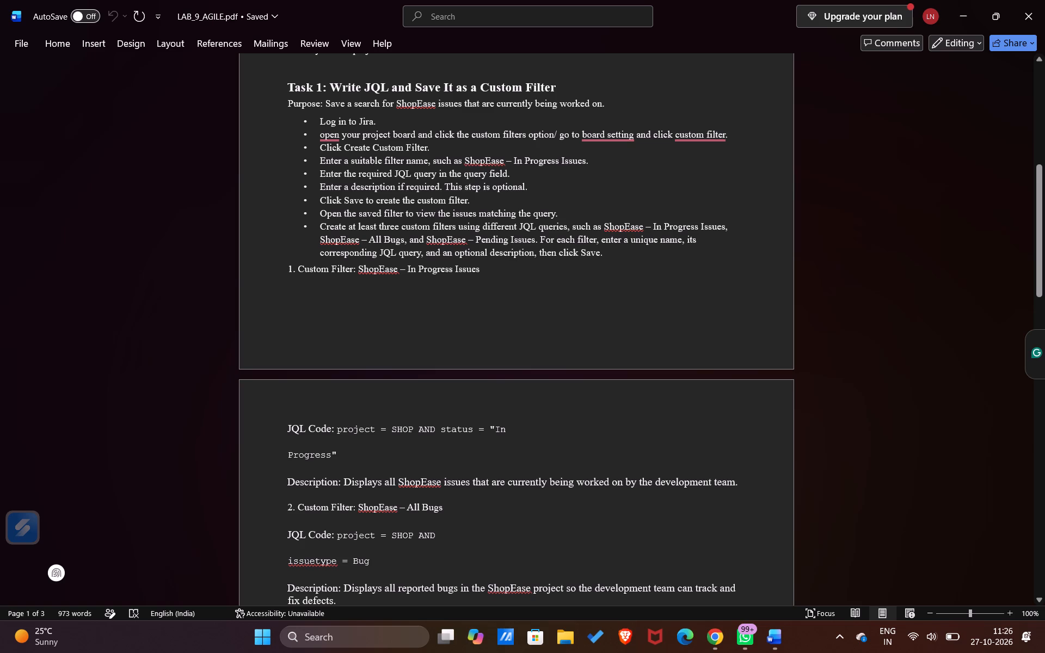
scroll(392, 192, "down", 2)
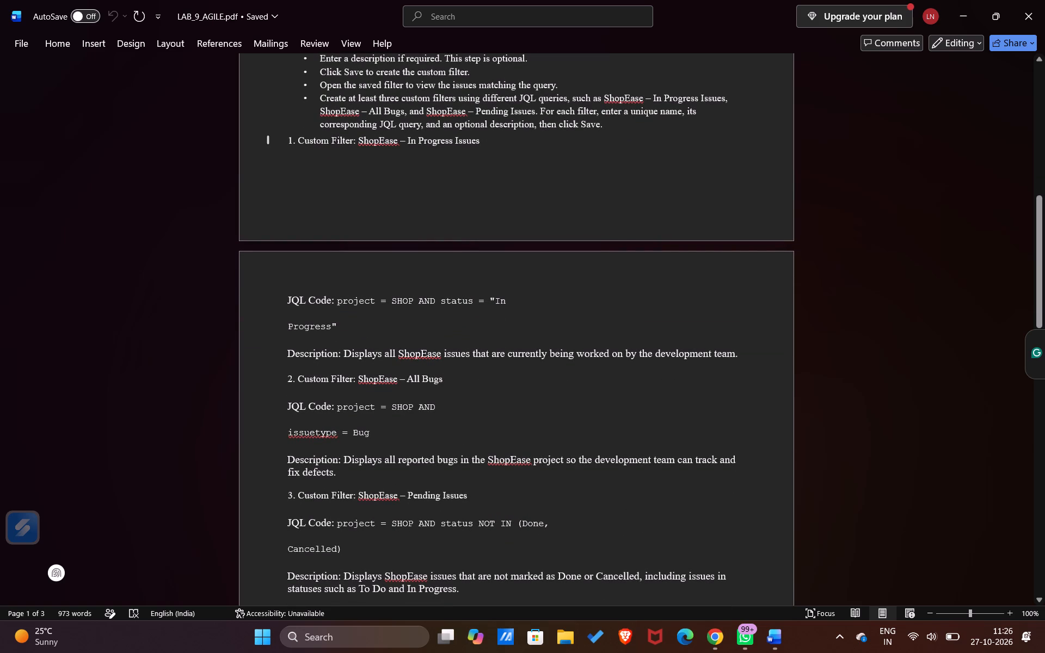
left_click_drag(298, 137, 300, 138)
left_click_drag(300, 138, 493, 304)
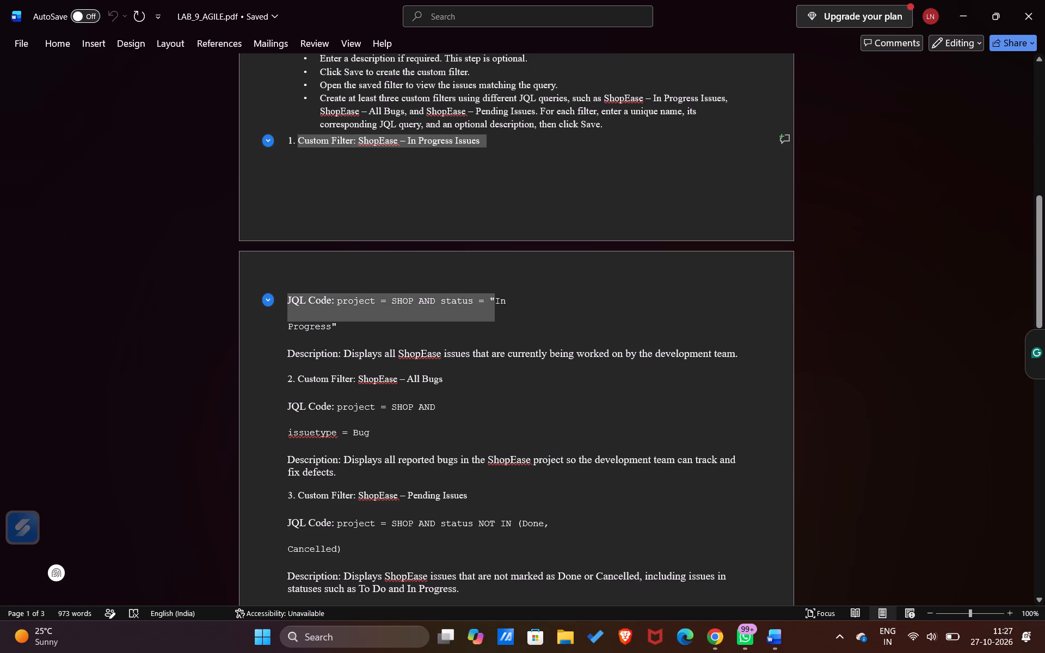
left_click_drag(493, 304, 515, 347)
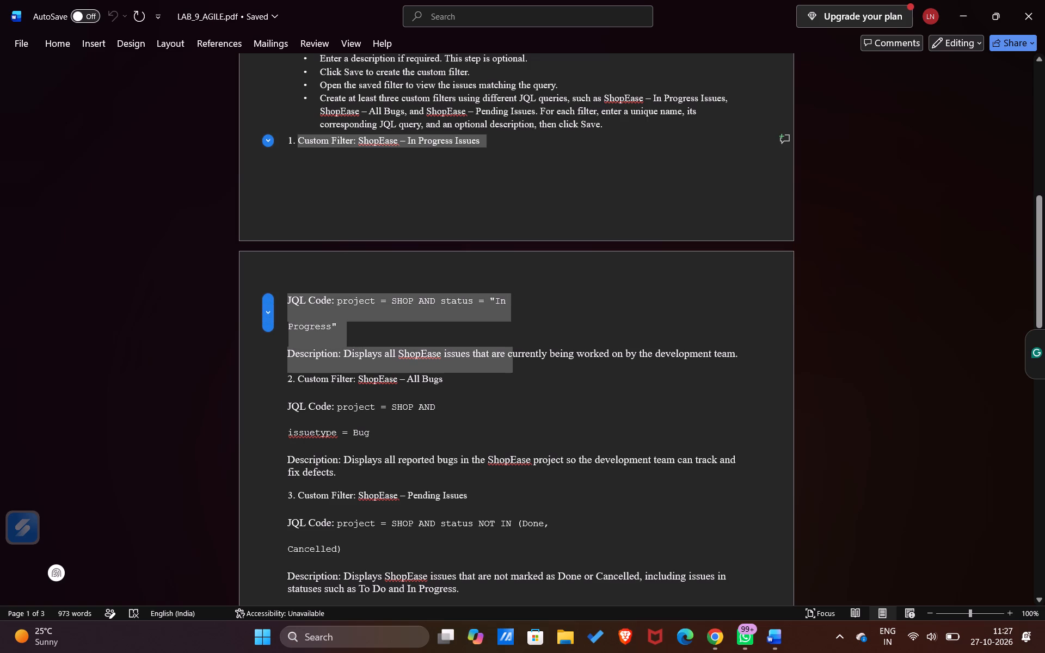
left_click_drag(515, 347, 710, 352)
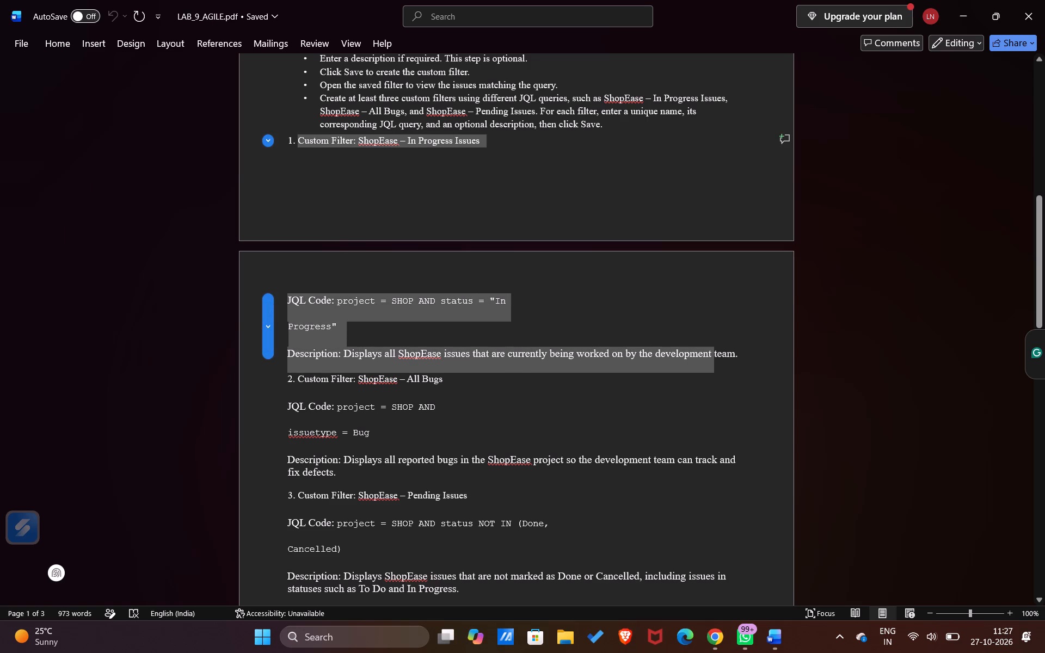
left_click_drag(710, 352, 749, 352)
key("BackSpace")
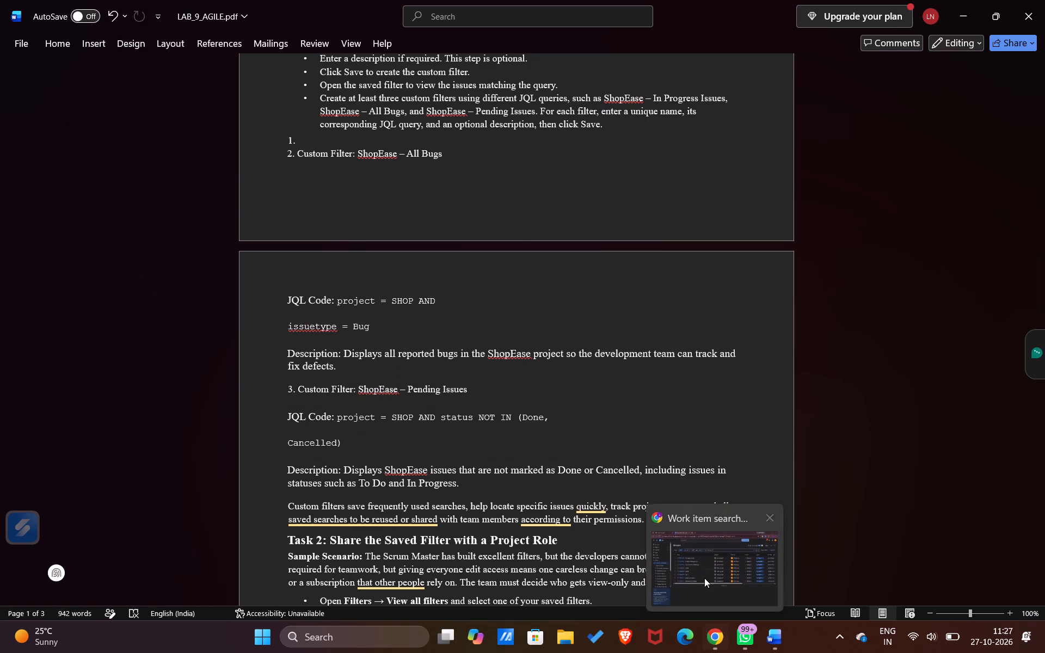
Capture the Jira page with the HTAPP In Progress query and insert the screenshot at item 1 in the Word document.
left_click(704, 576)
key("Insert")
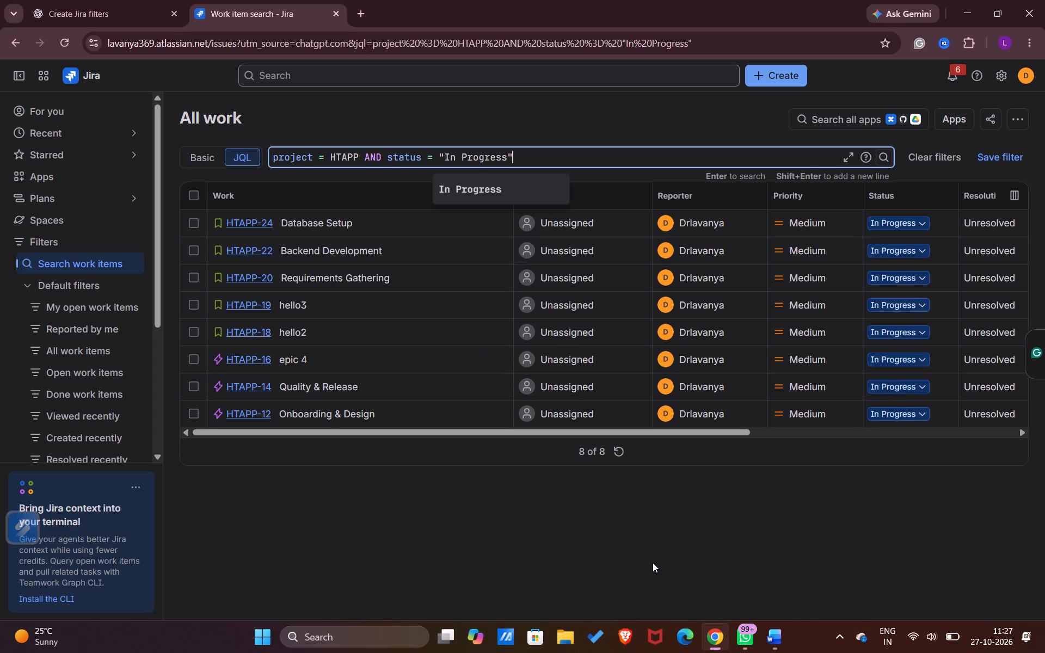
key("Print")
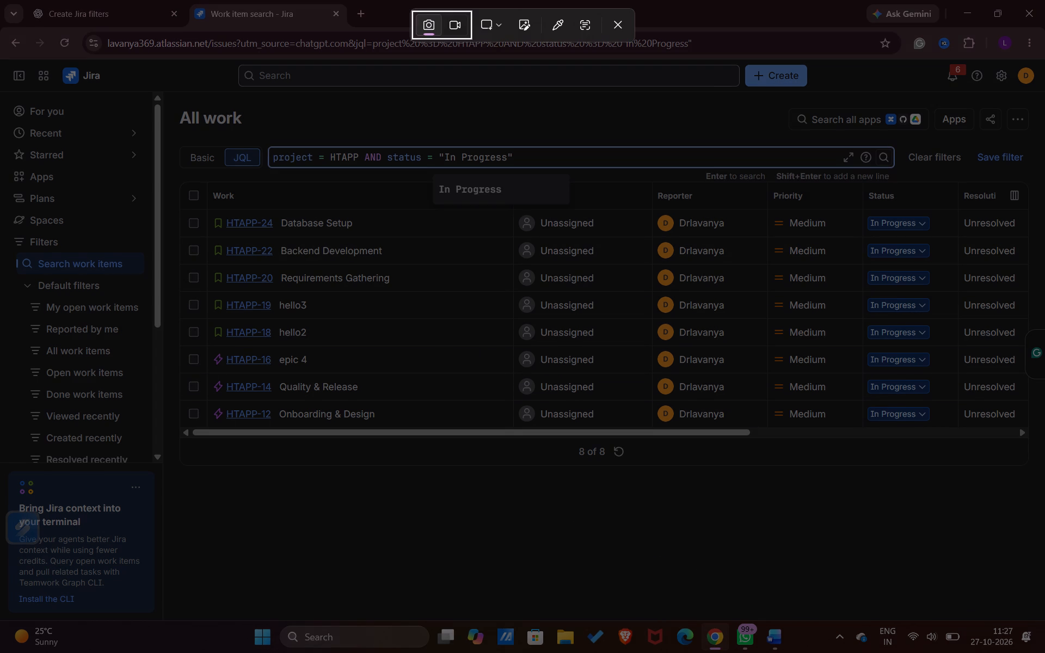
left_click_drag(1, 58, 1044, 518)
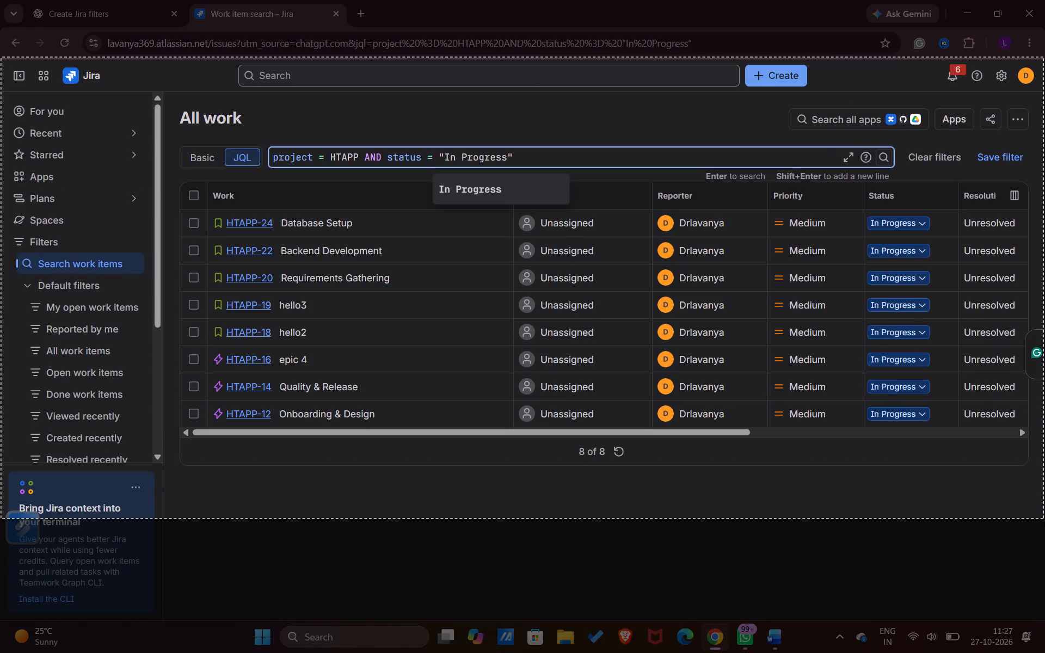
left_click_drag(1044, 518, 1044, 521)
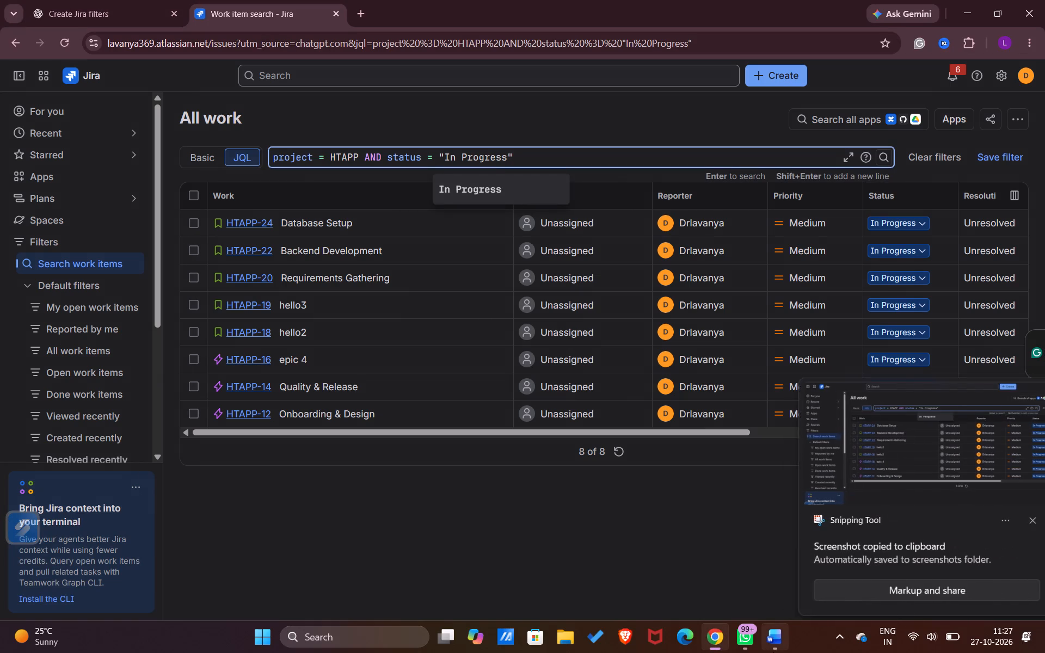
left_click(783, 558)
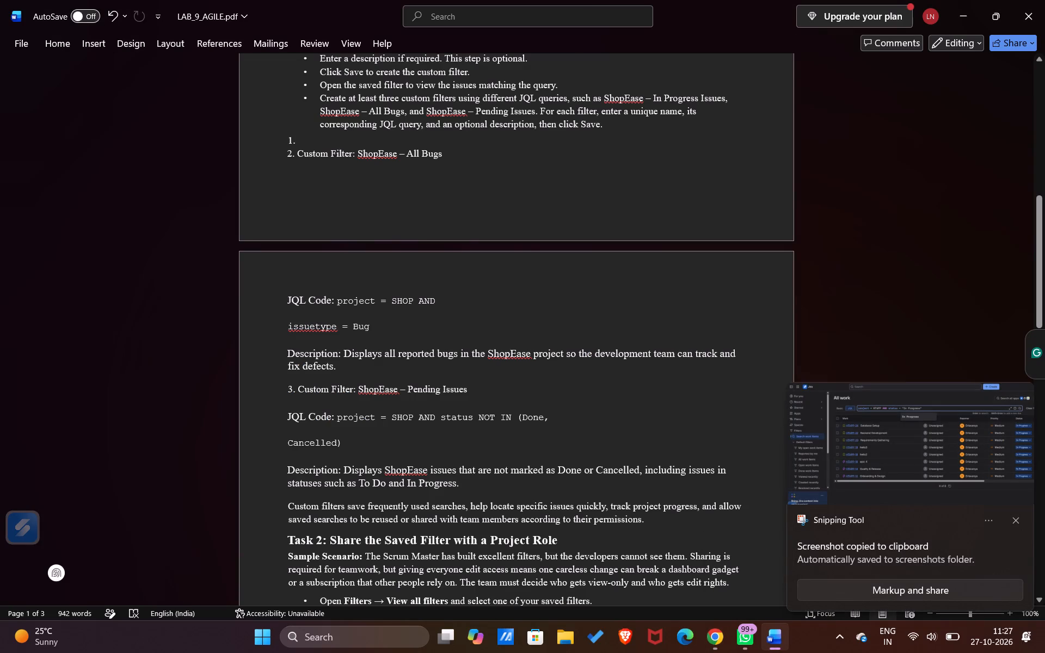
key("ctrl+v")
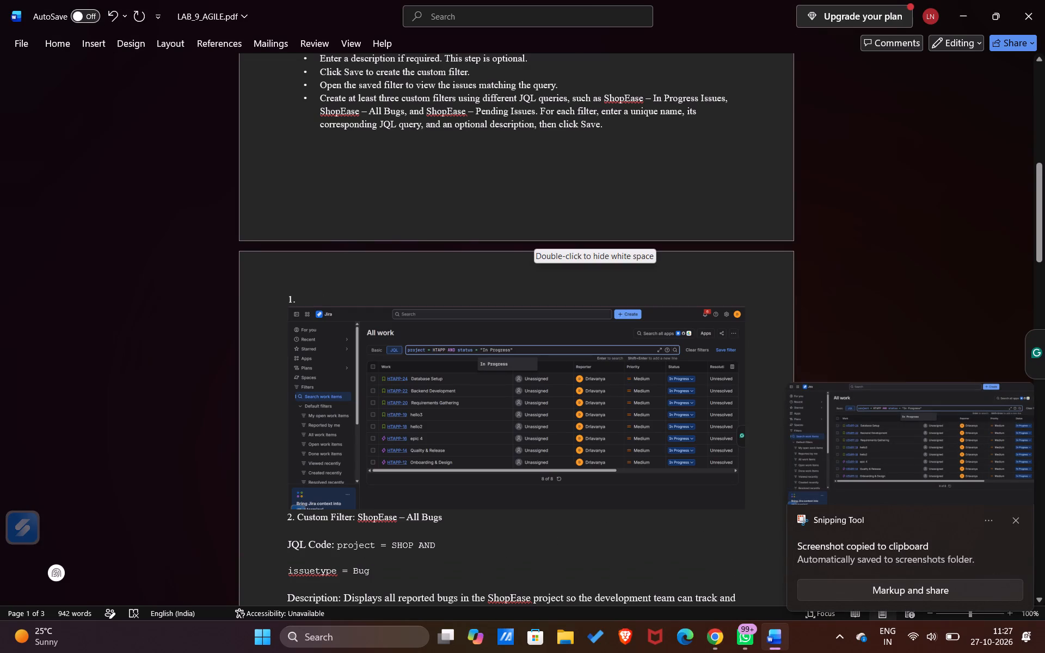
scroll(460, 414, "down", 3)
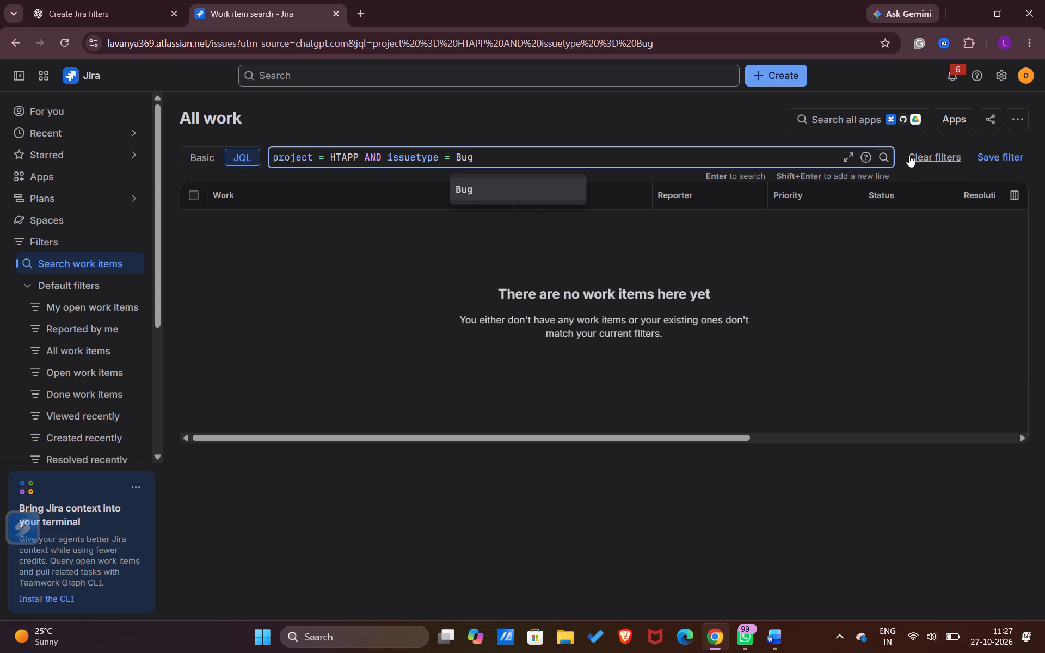
Clear the Jira search filters and examine the full list of work items and their types.
left_click(941, 162)
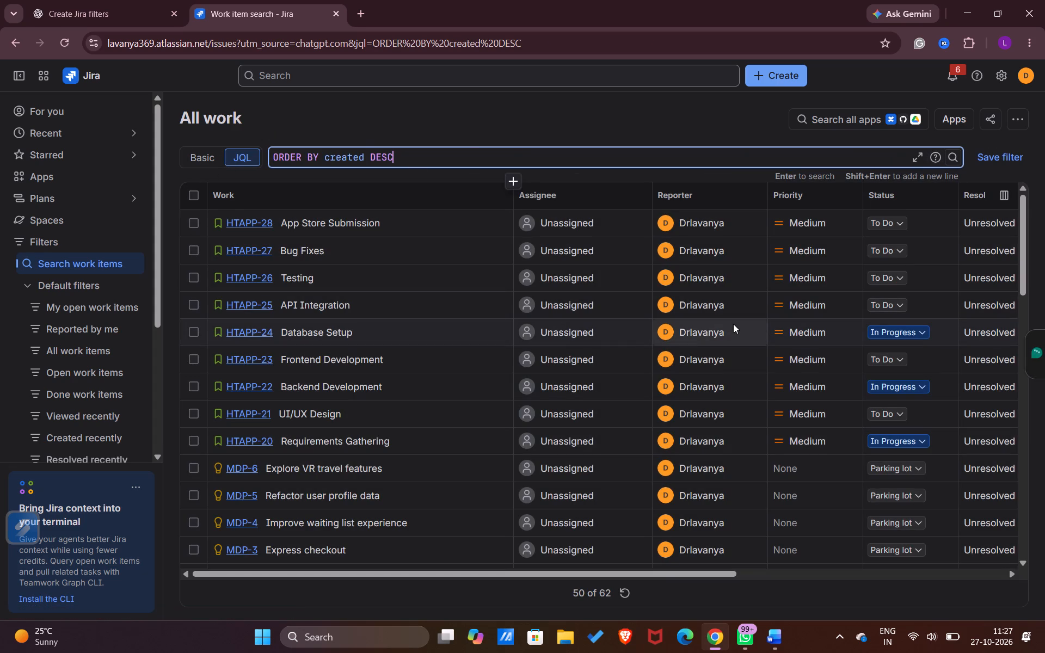
scroll(776, 426, "down", 5)
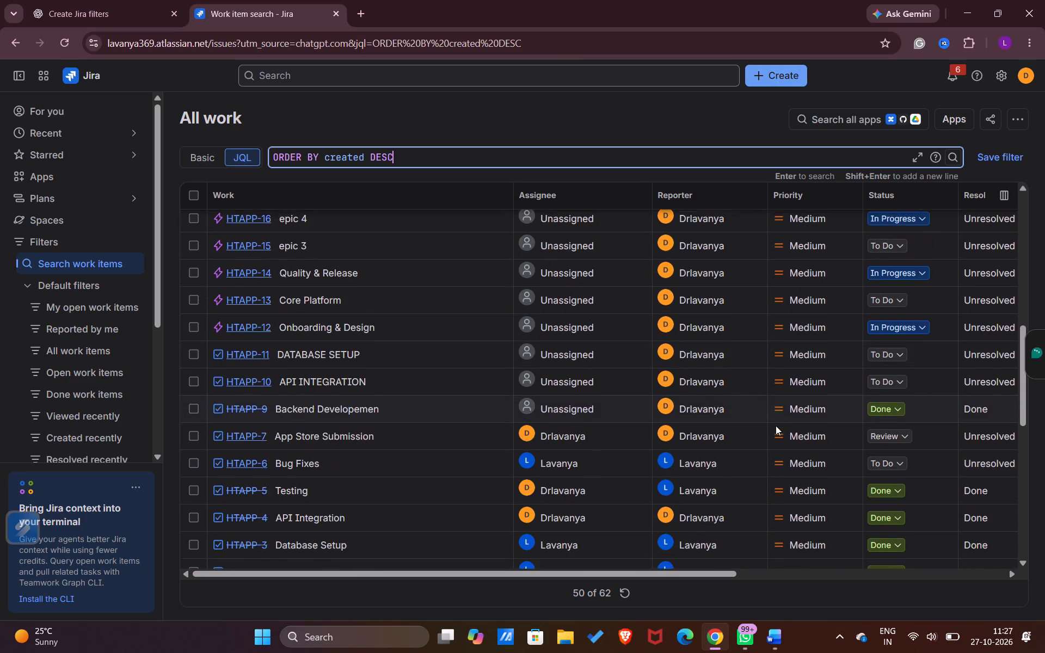
scroll(776, 426, "down", 2)
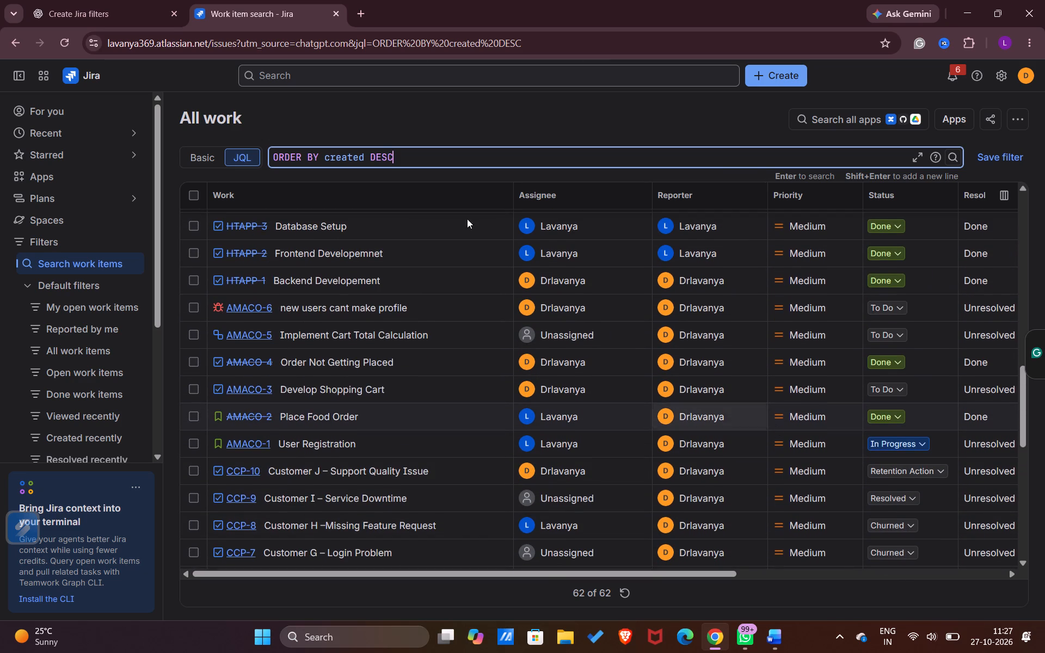
left_click(216, 158)
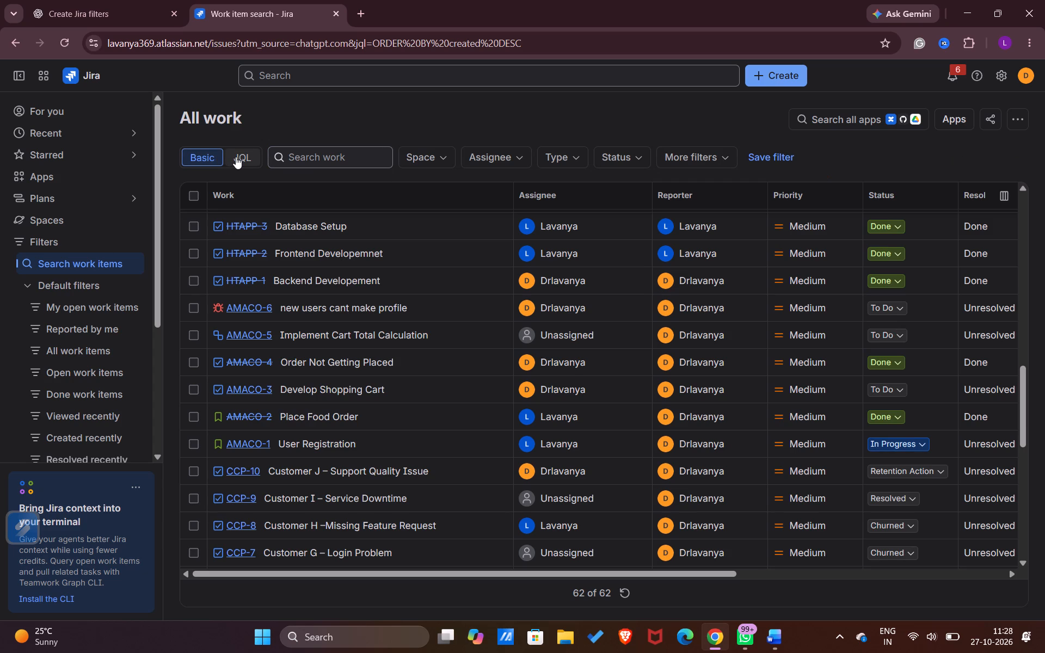
left_click(236, 157)
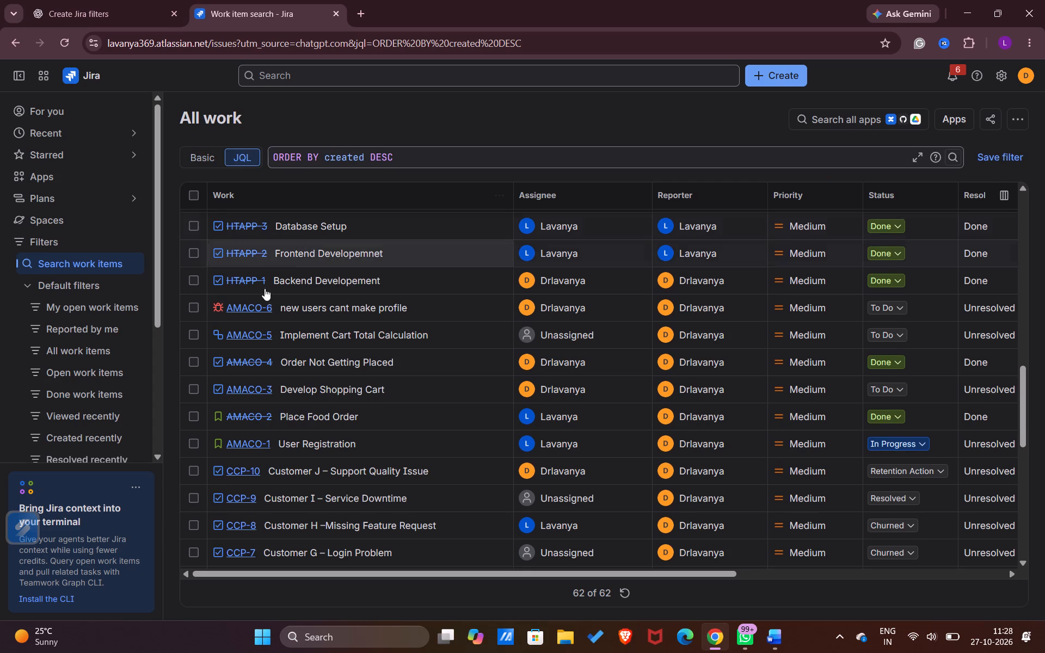
Examine the full work item list for bug-type items and view the details of the RET-6 Browse bug.
scroll(265, 293, "up", 5)
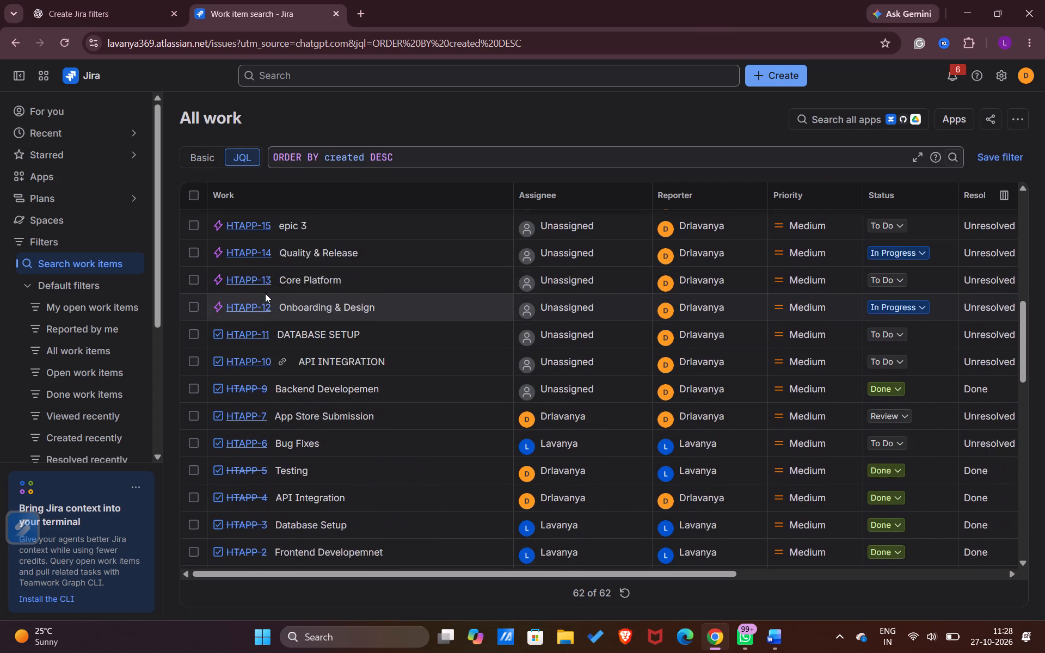
scroll(265, 293, "up", 7)
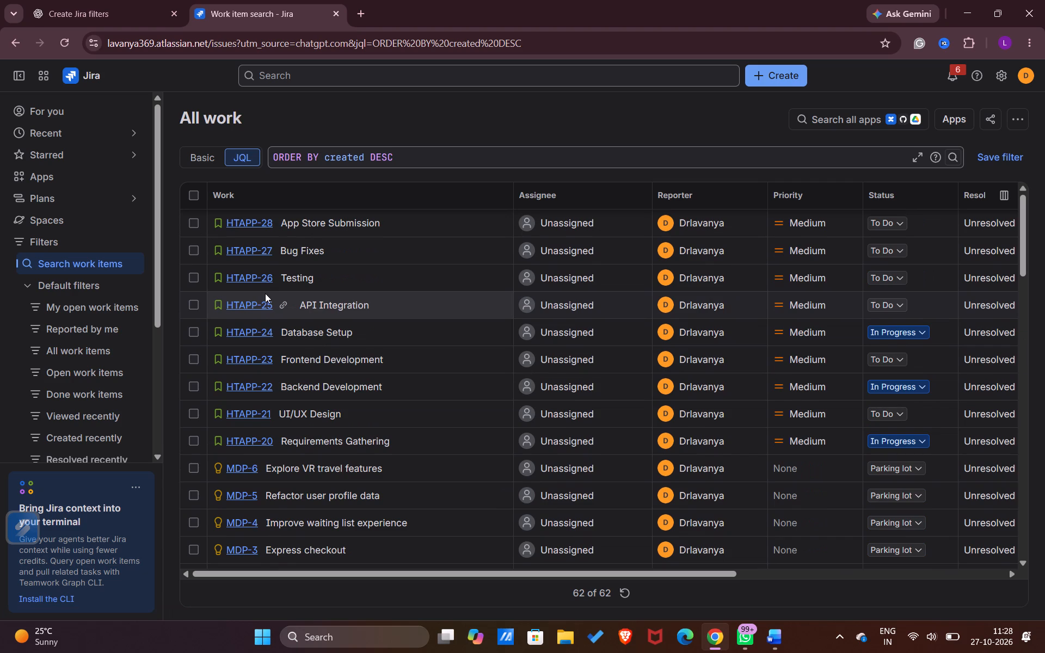
scroll(265, 293, "up", 2)
scroll(265, 293, "down", 7)
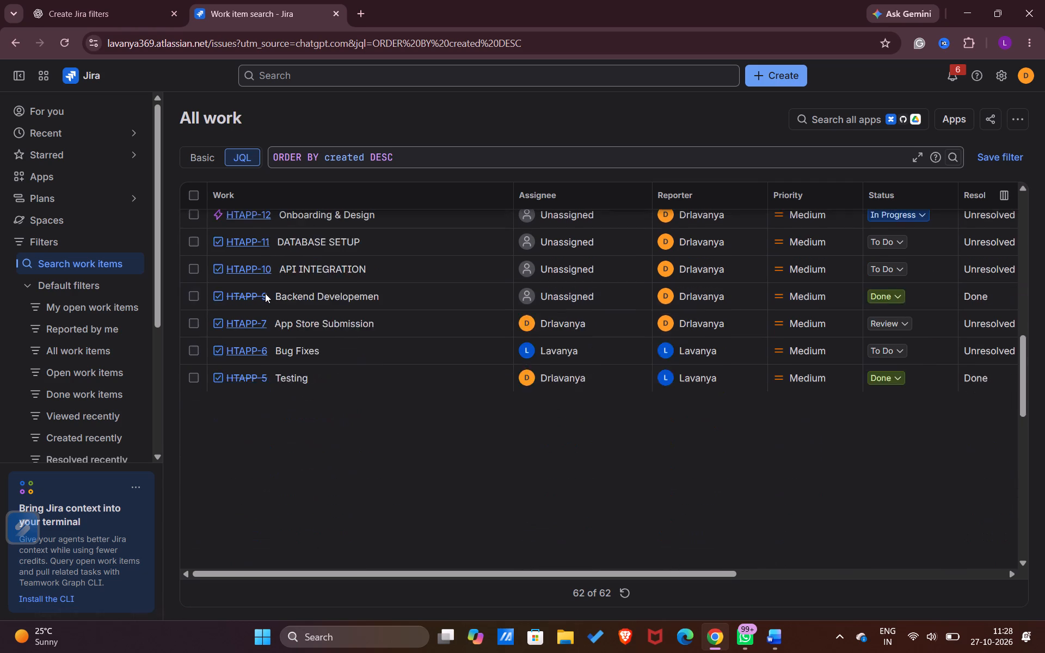
scroll(265, 293, "up", 9)
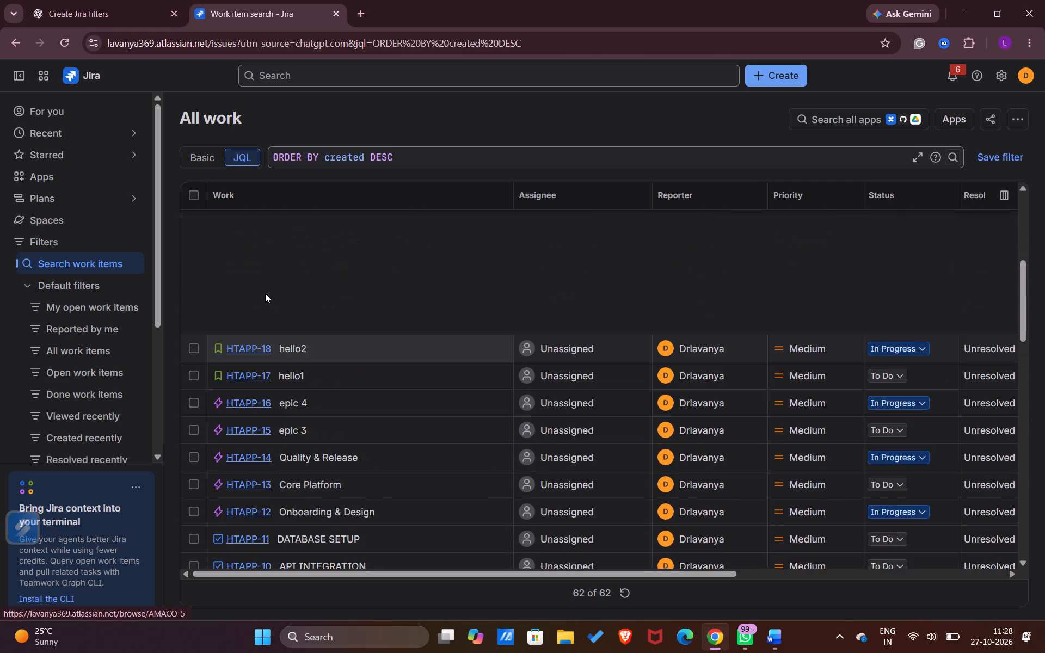
scroll(265, 293, "up", 2)
scroll(265, 293, "down", 9)
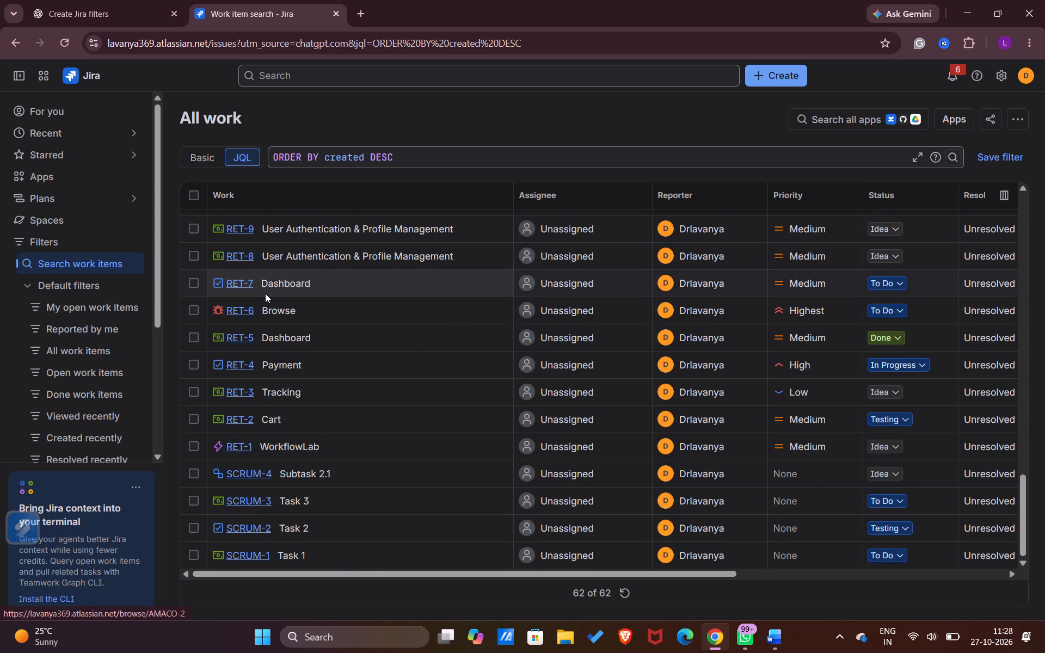
scroll(265, 293, "down", 2)
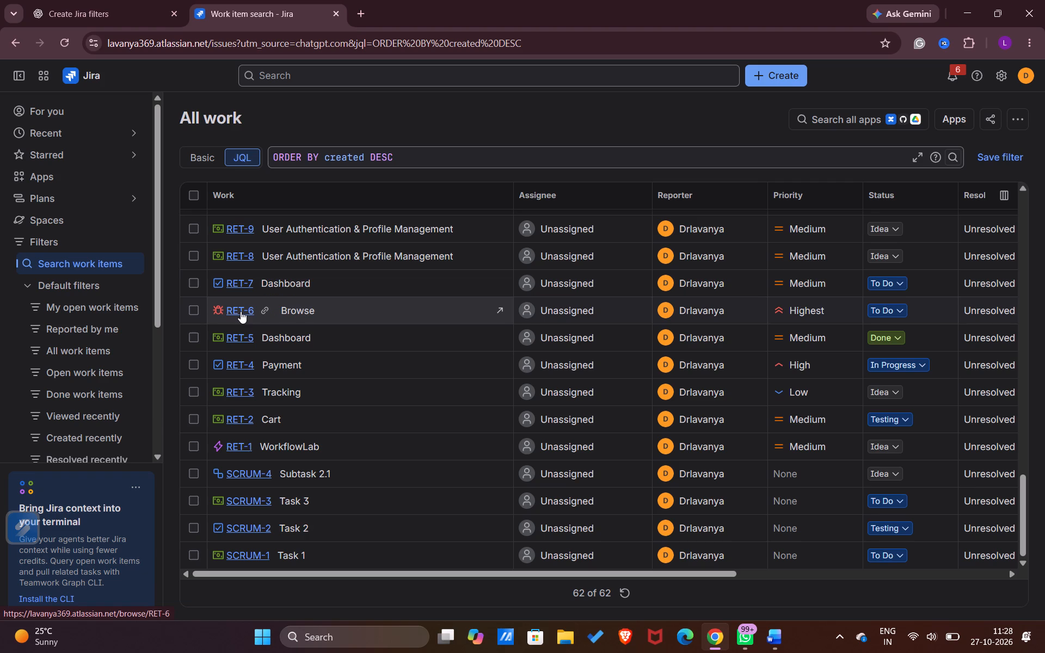
left_click(241, 311)
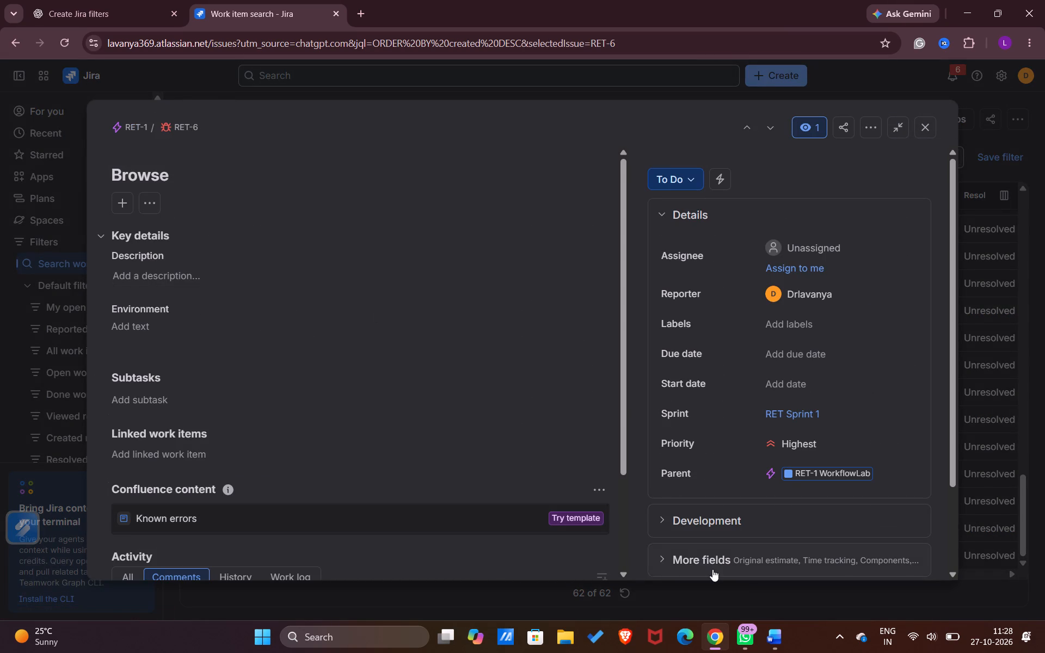
left_click(932, 125)
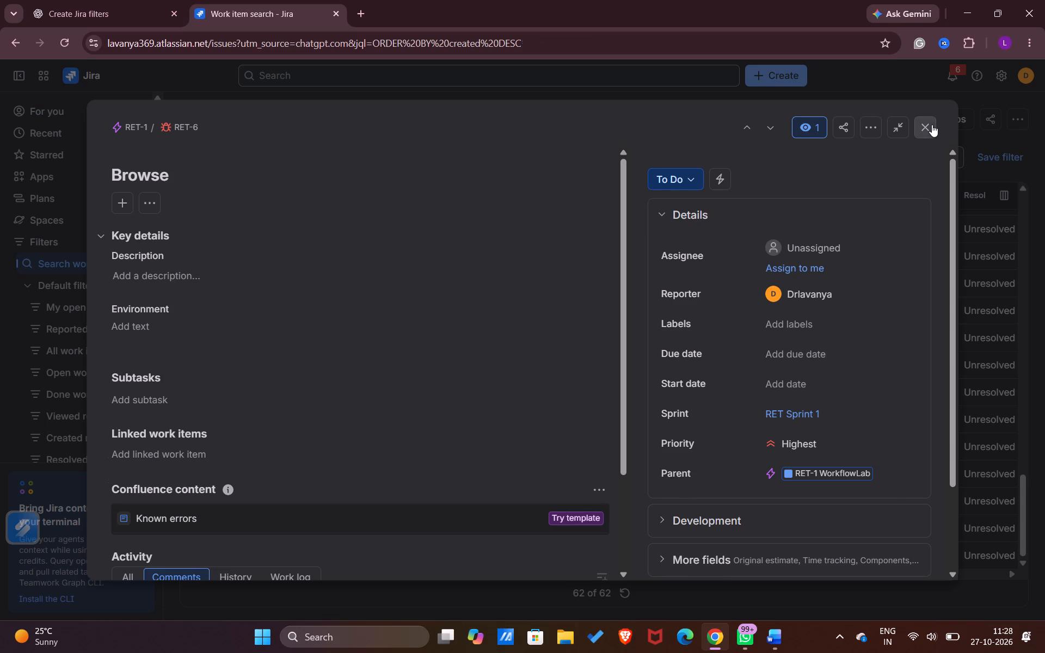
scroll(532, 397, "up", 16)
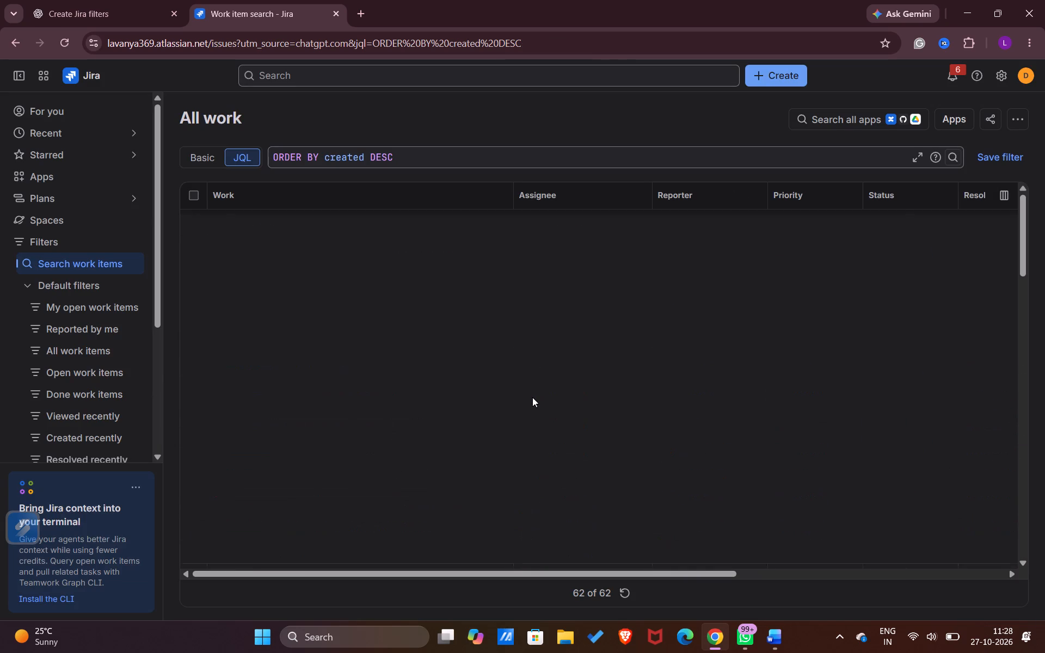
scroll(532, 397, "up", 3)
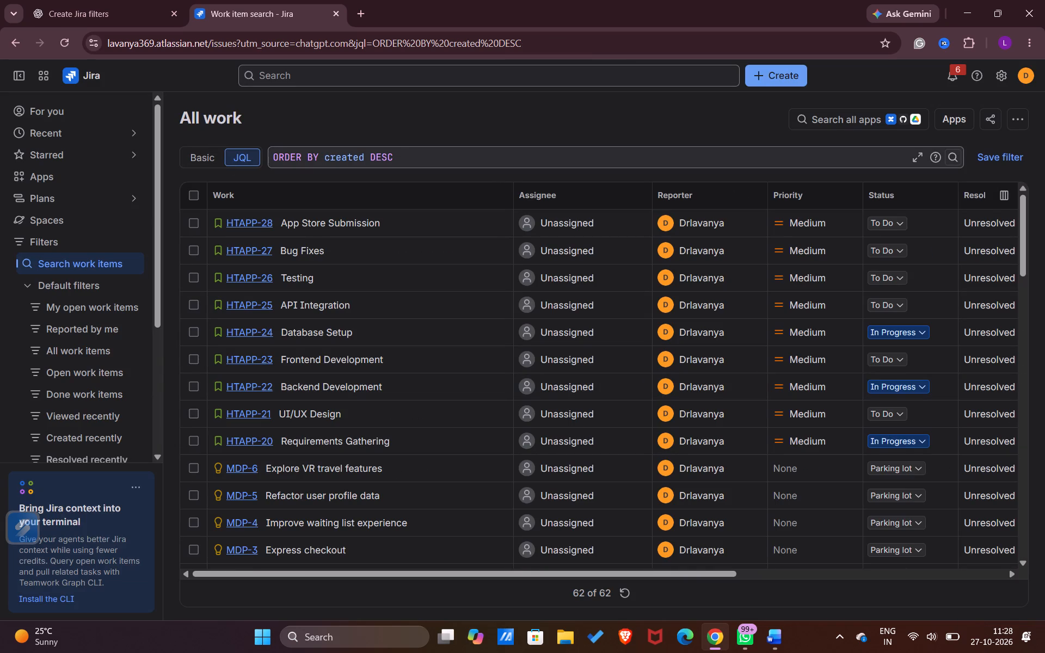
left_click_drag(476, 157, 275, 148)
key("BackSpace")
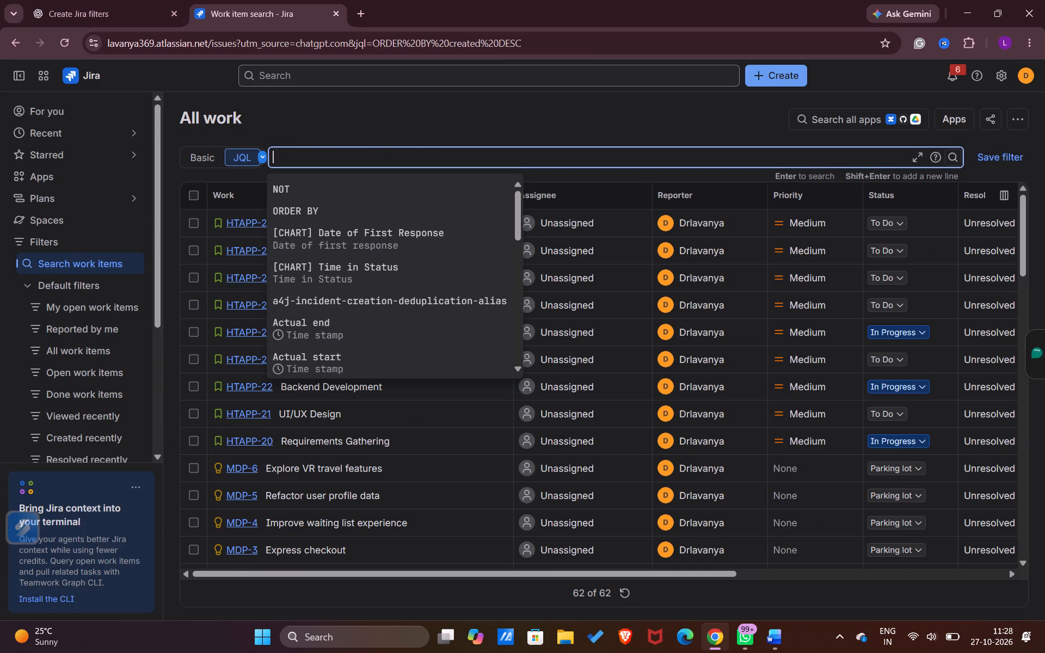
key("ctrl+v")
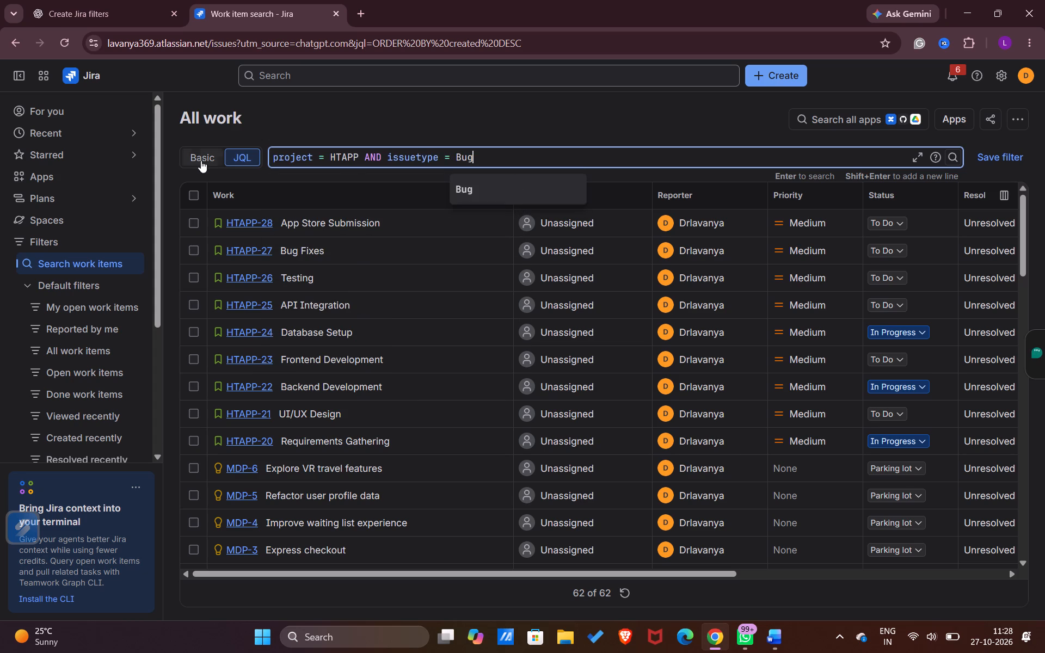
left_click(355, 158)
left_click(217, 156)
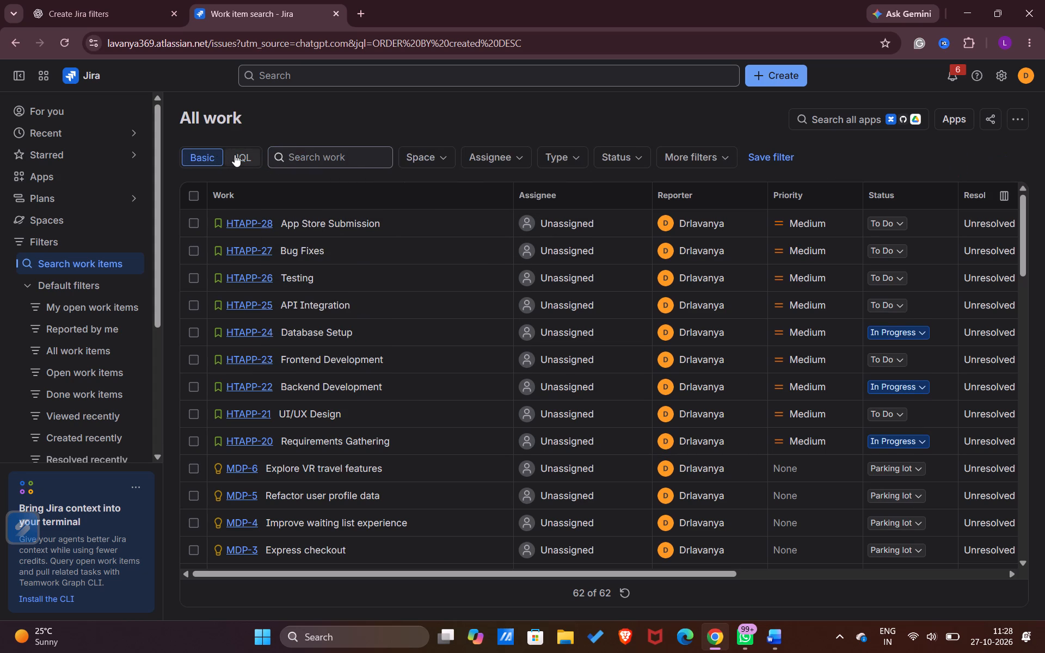
Replace the work item search's JQL query with project = HTAPP AND issuetype = Bug and run it.
left_click(235, 155)
left_click_drag(484, 155, 275, 151)
key("BackSpace")
key("ctrl+v")
key("Return")
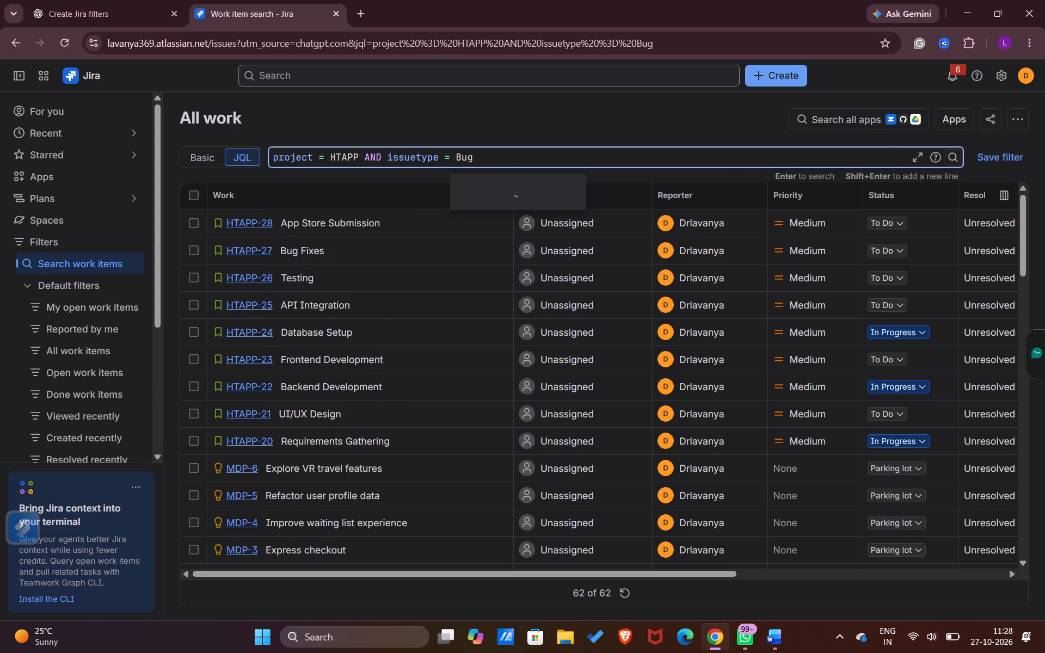
Extend the bug search's basic space filter with AppCo Mobile App, AppCo and RetailEase alongside HealthTracker App.
left_click(198, 160)
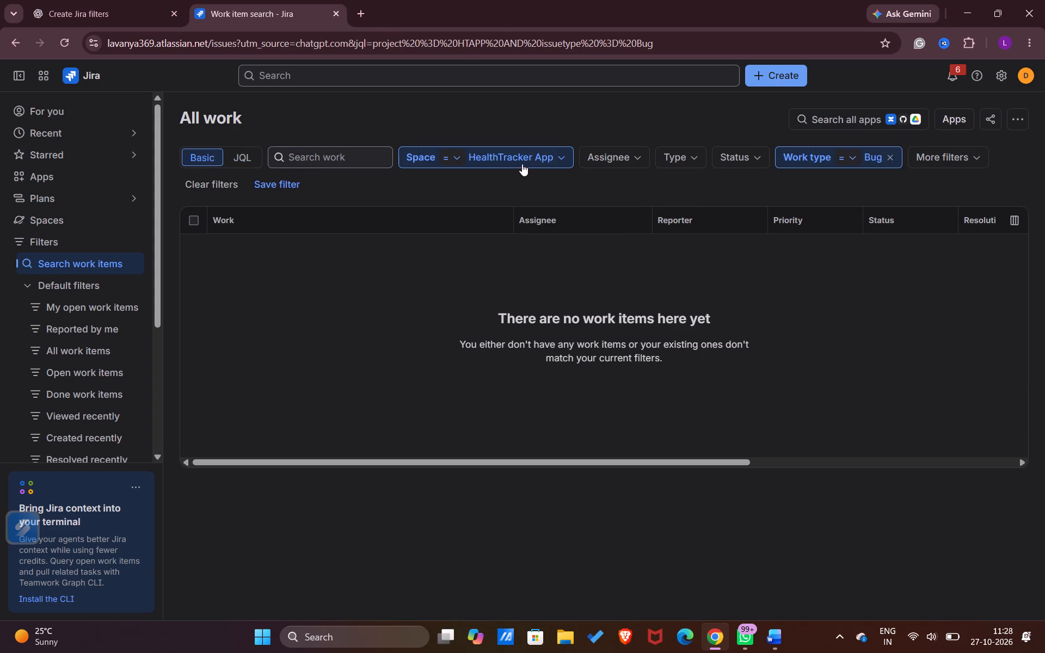
left_click(528, 159)
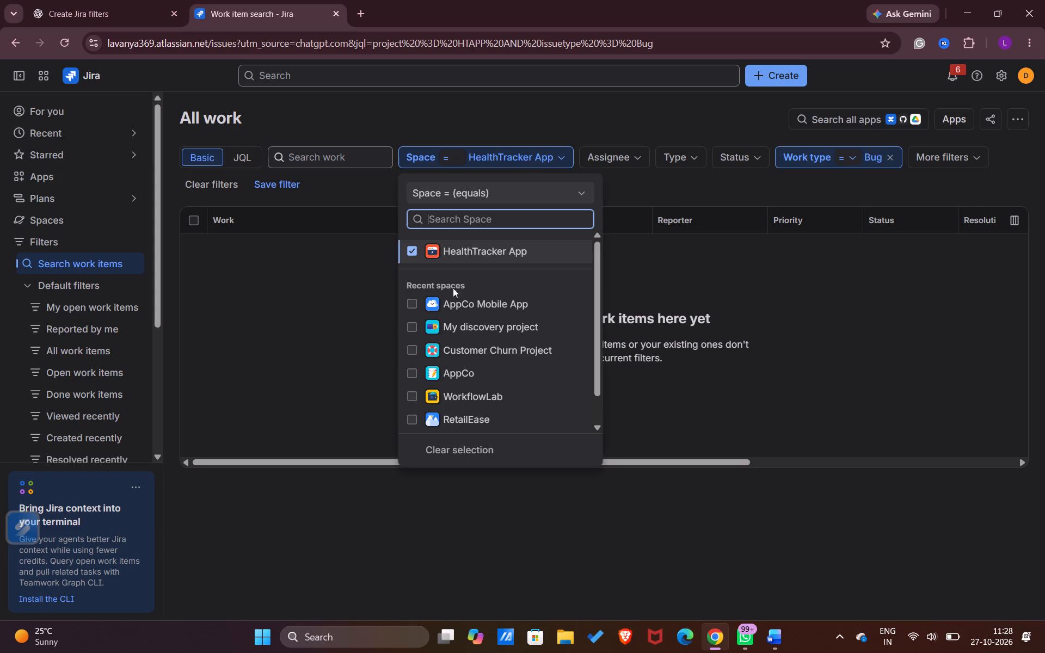
left_click(411, 306)
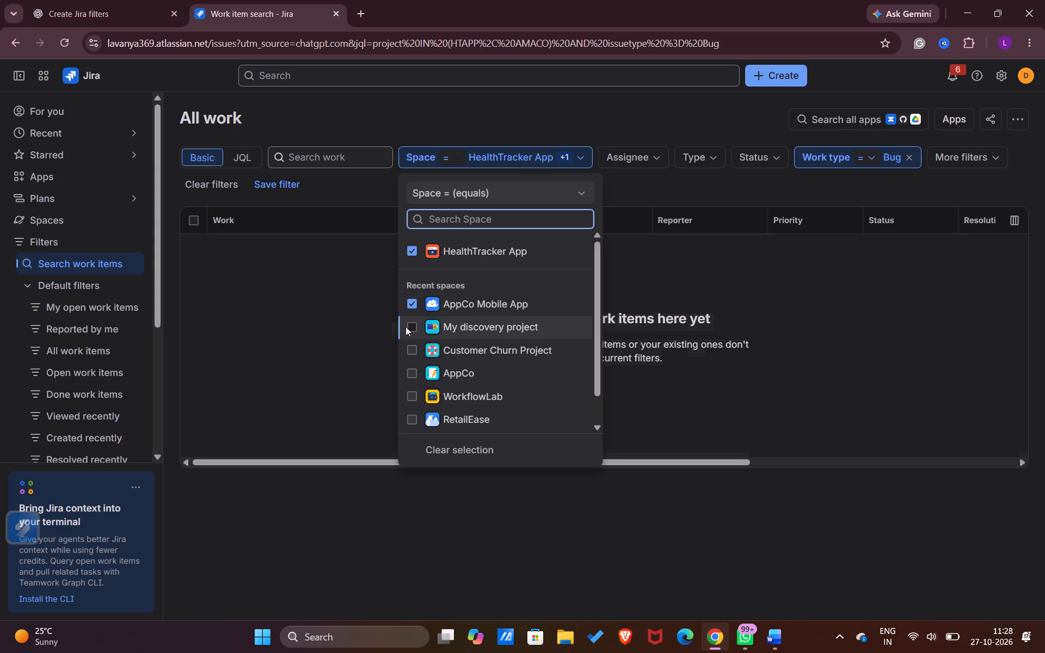
left_click(414, 374)
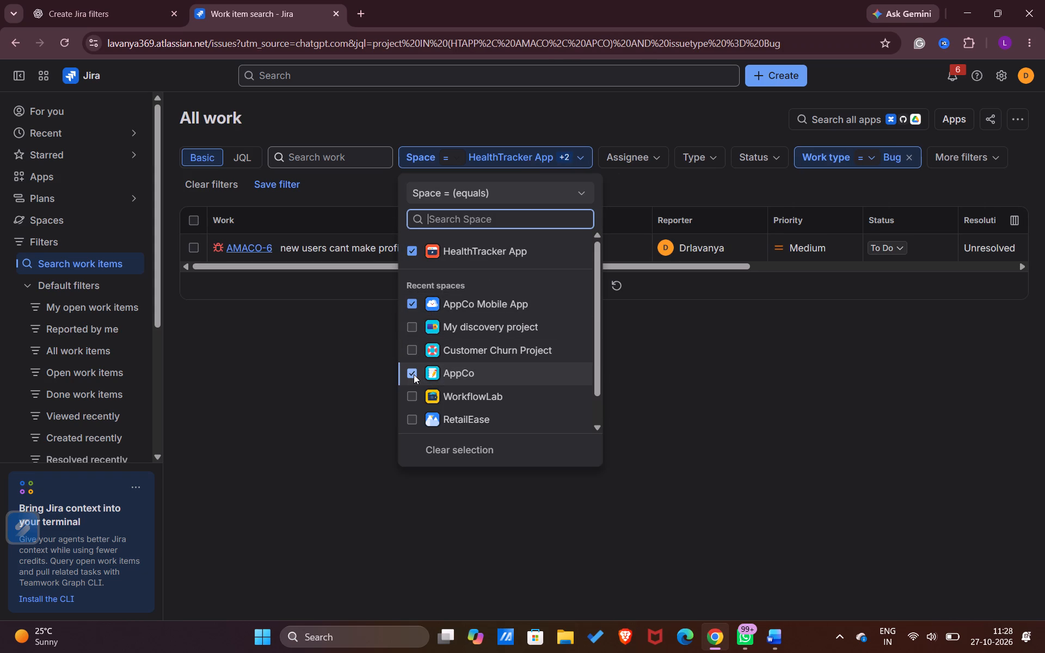
left_click(414, 421)
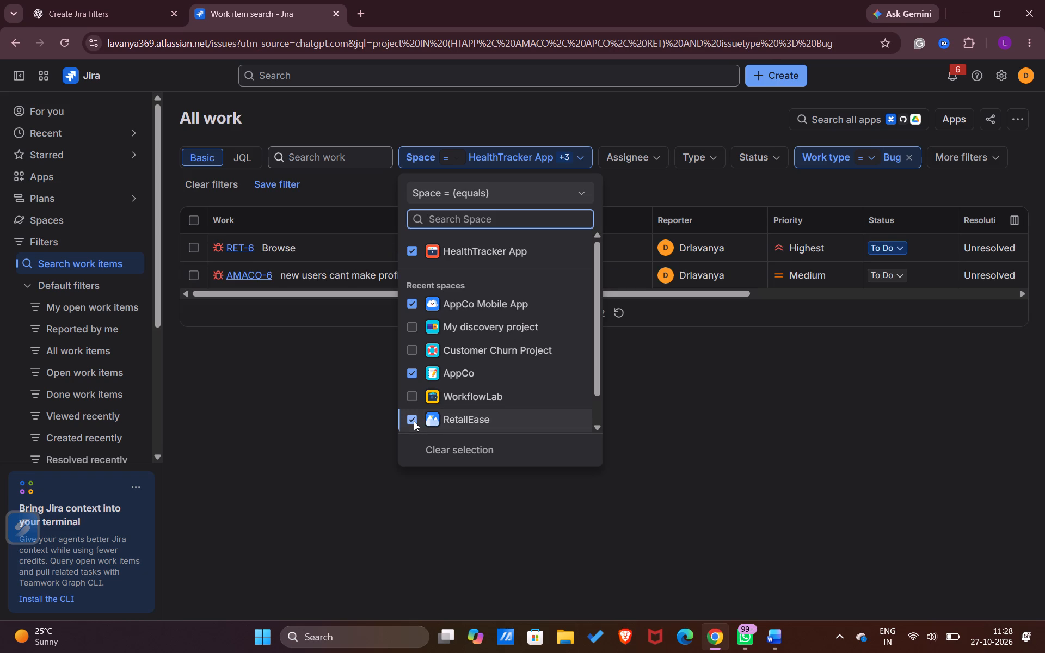
scroll(414, 421, "down", 2)
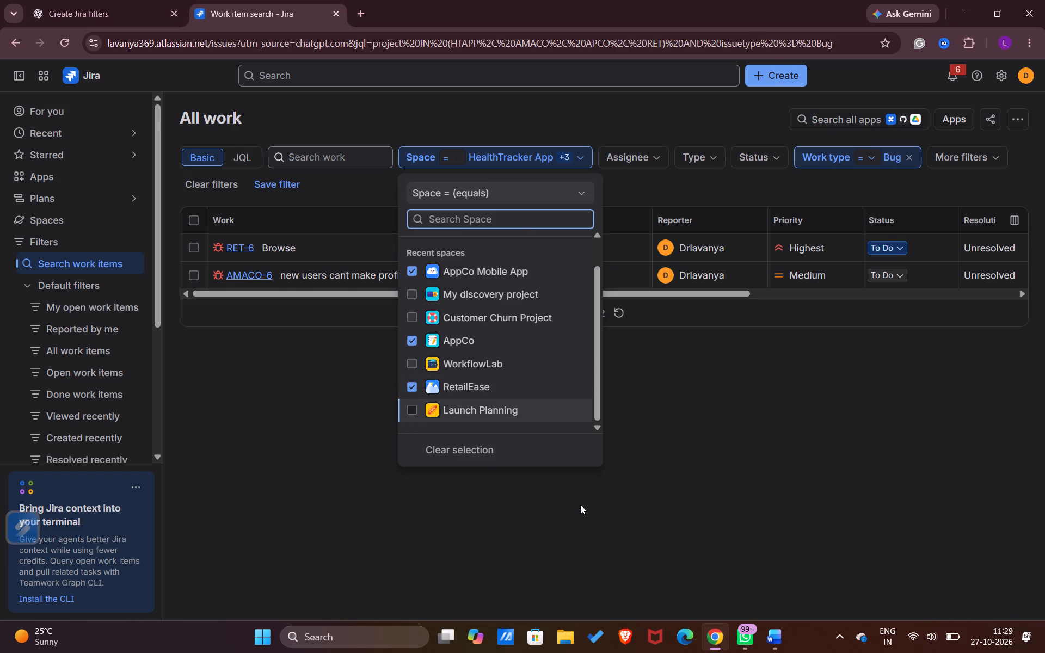
left_click(580, 504)
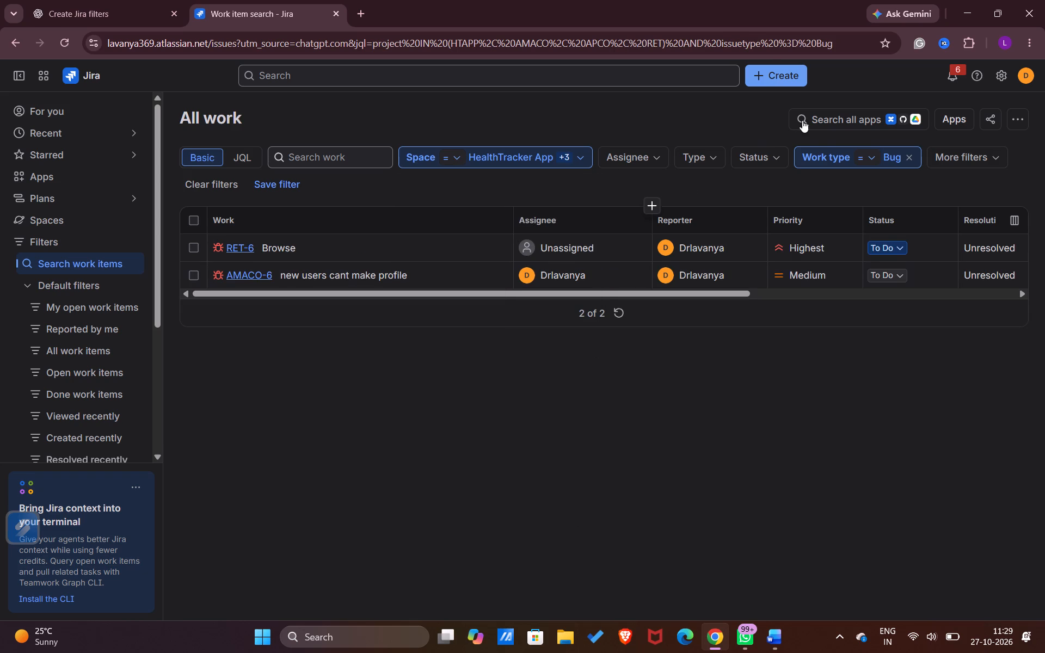
Show the bug search as JQL and capture the All work area with its query and results as a screenshot.
left_click(241, 153)
left_click(405, 99)
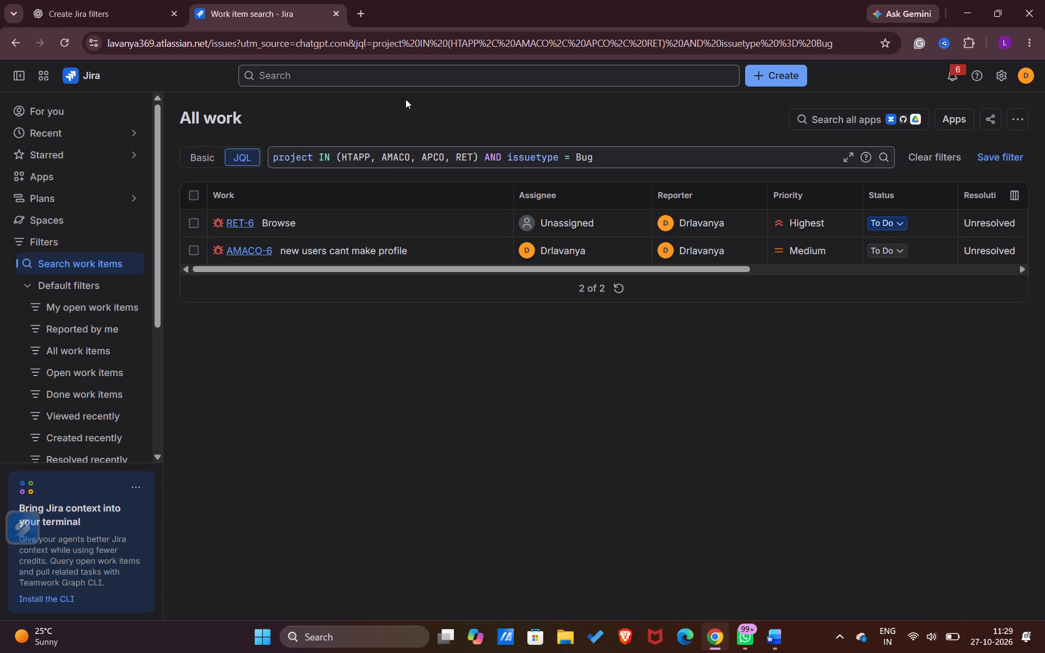
key("Print")
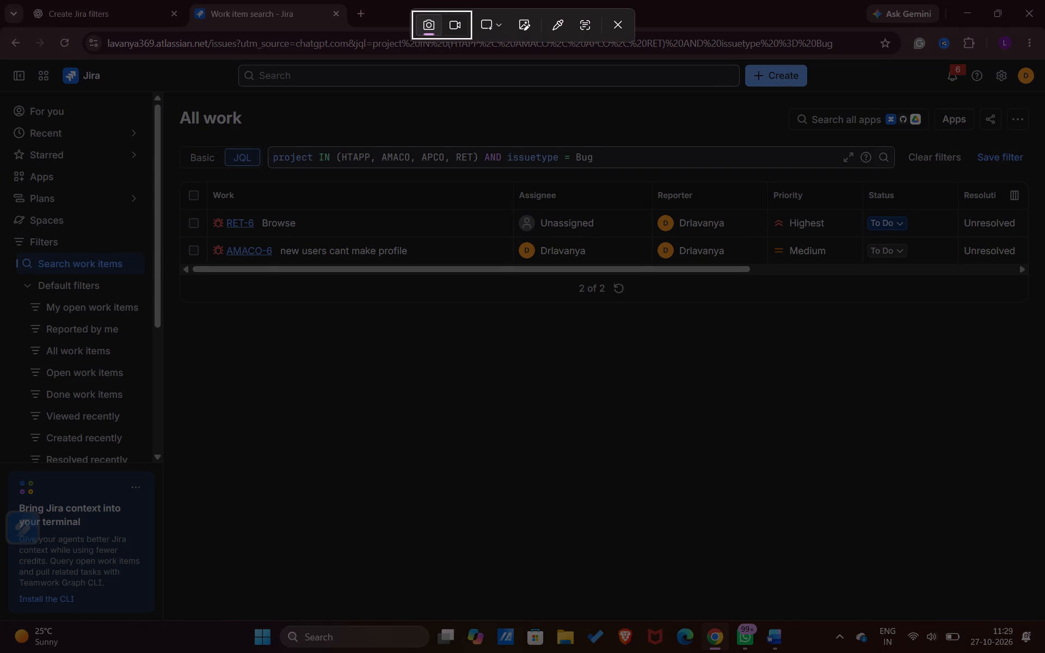
left_click(167, 97)
left_click_drag(174, 104, 870, 312)
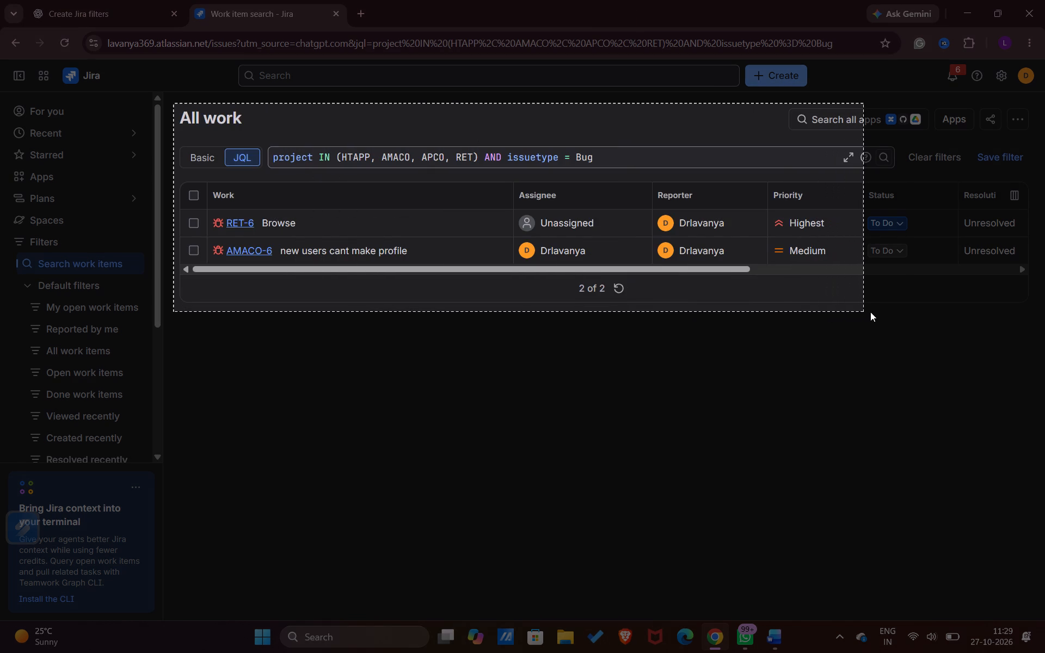
left_click_drag(870, 312, 1044, 353)
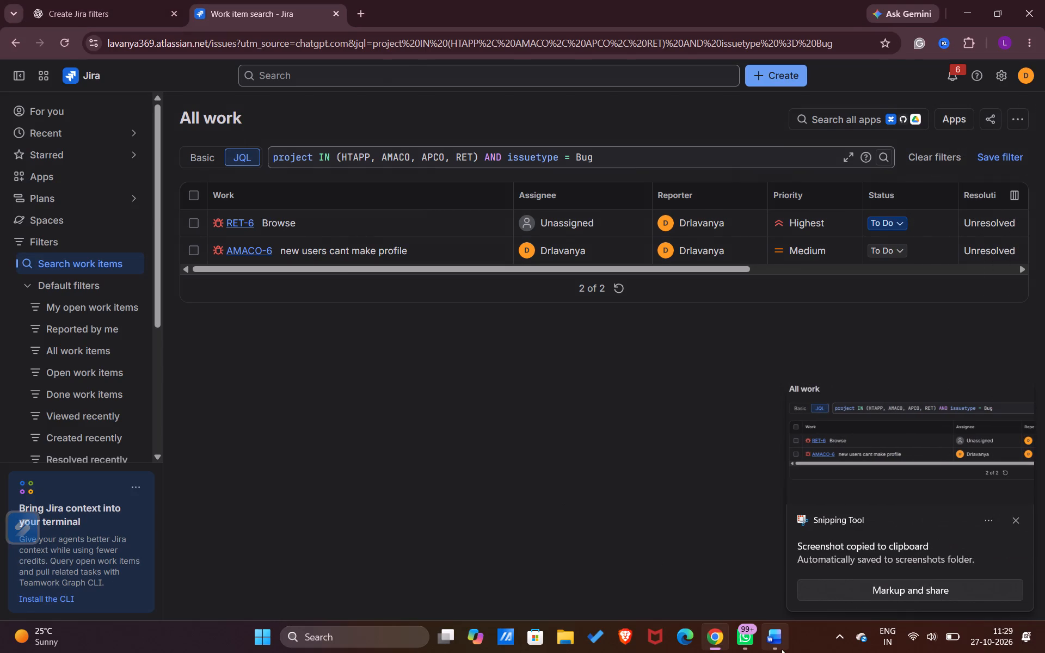
In the Word document, replace item 2's ShopEase – All Bugs filter text with the captured bug search screenshot, keeping the number.
left_click(782, 649)
scroll(586, 497, "down", 3)
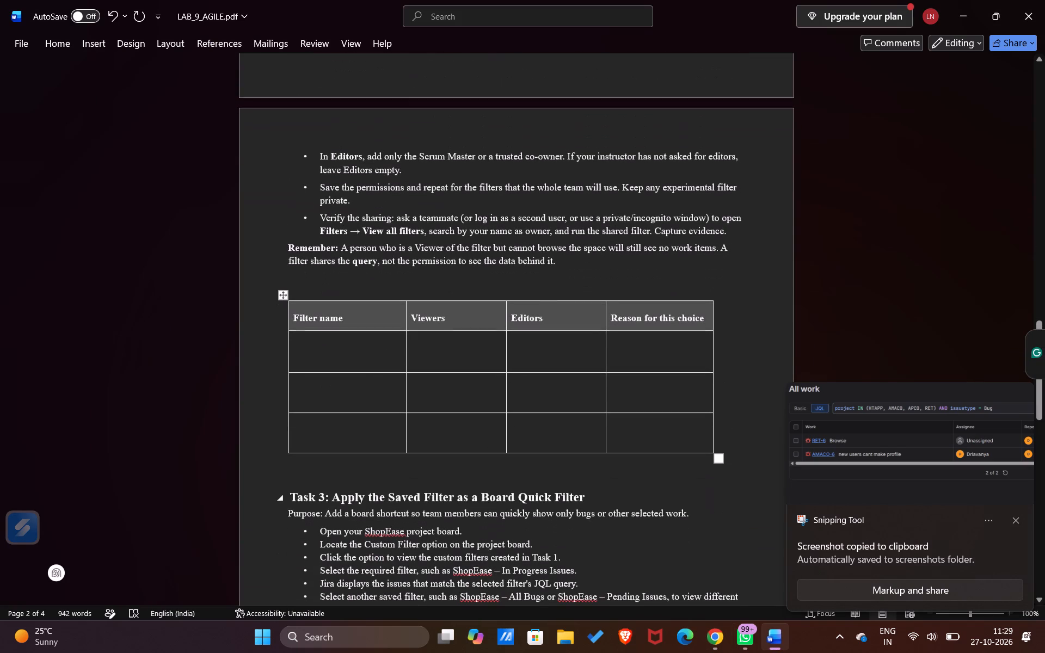
scroll(586, 497, "up", 1)
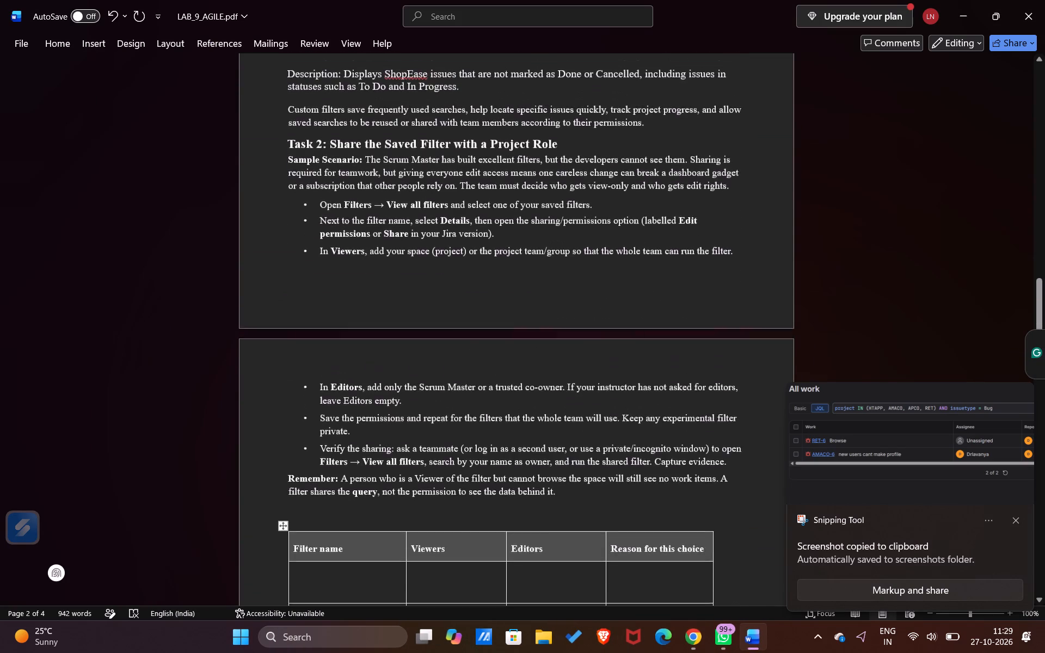
scroll(586, 497, "up", 6)
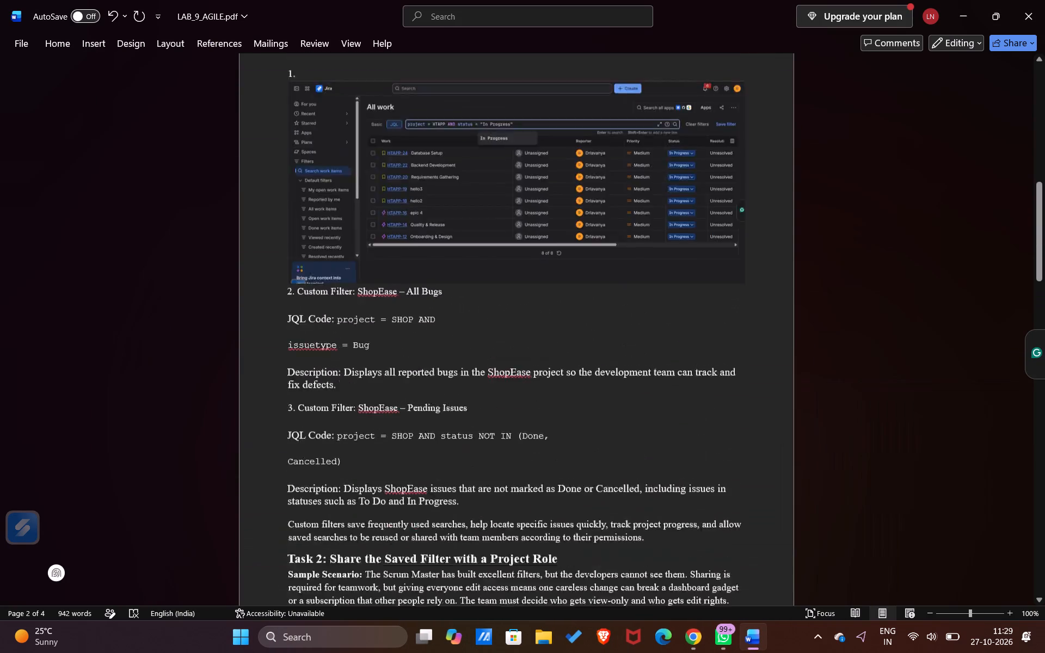
scroll(586, 497, "up", 1)
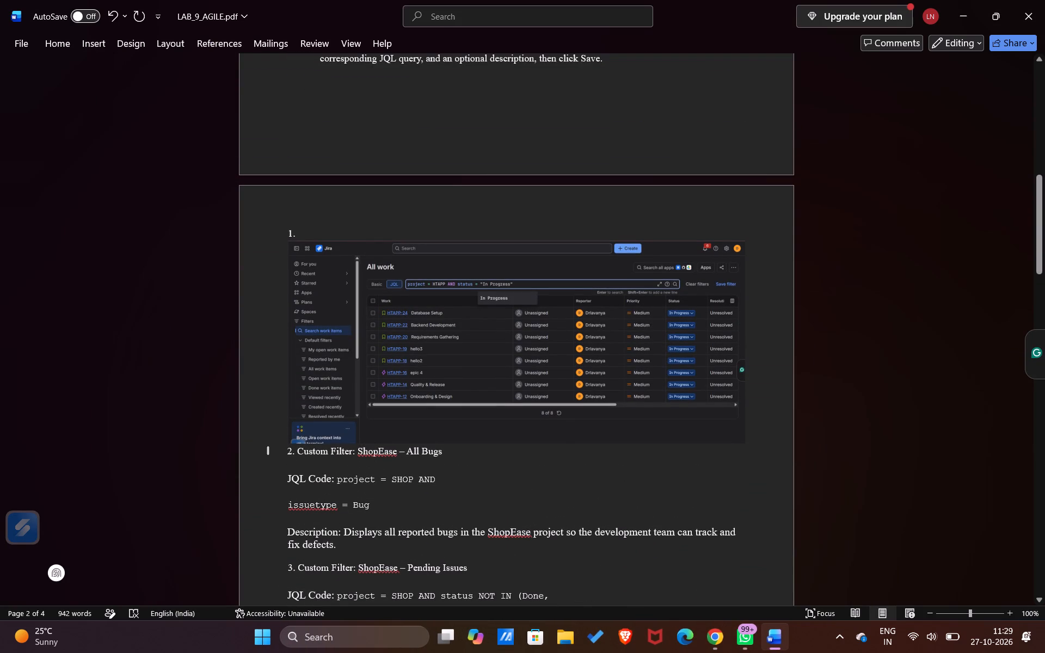
scroll(296, 455, "down", 1)
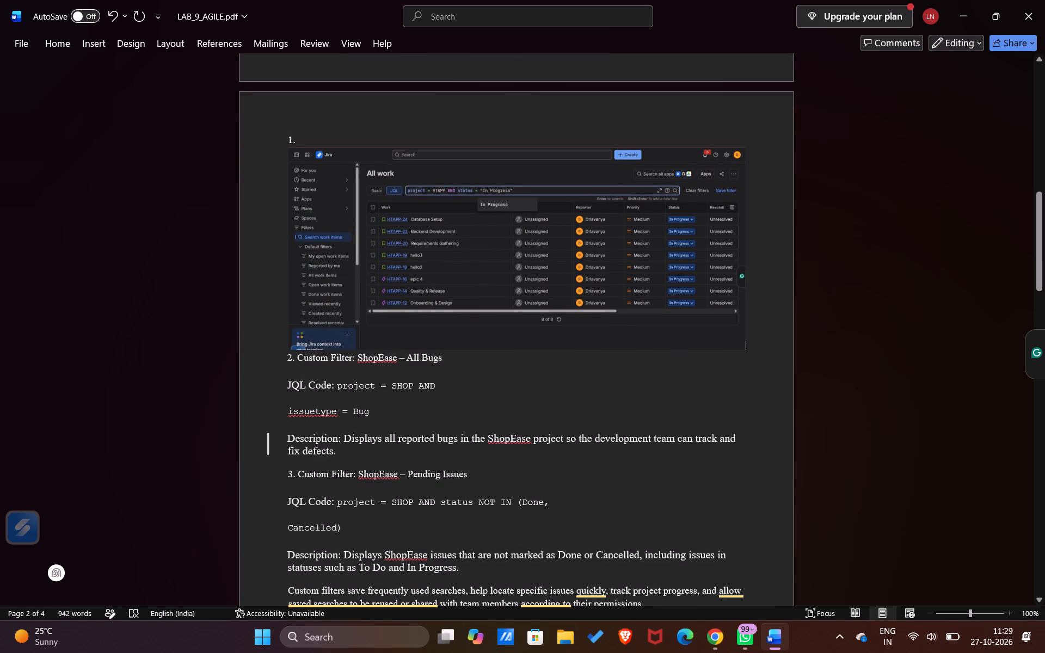
left_click_drag(349, 449, 304, 364)
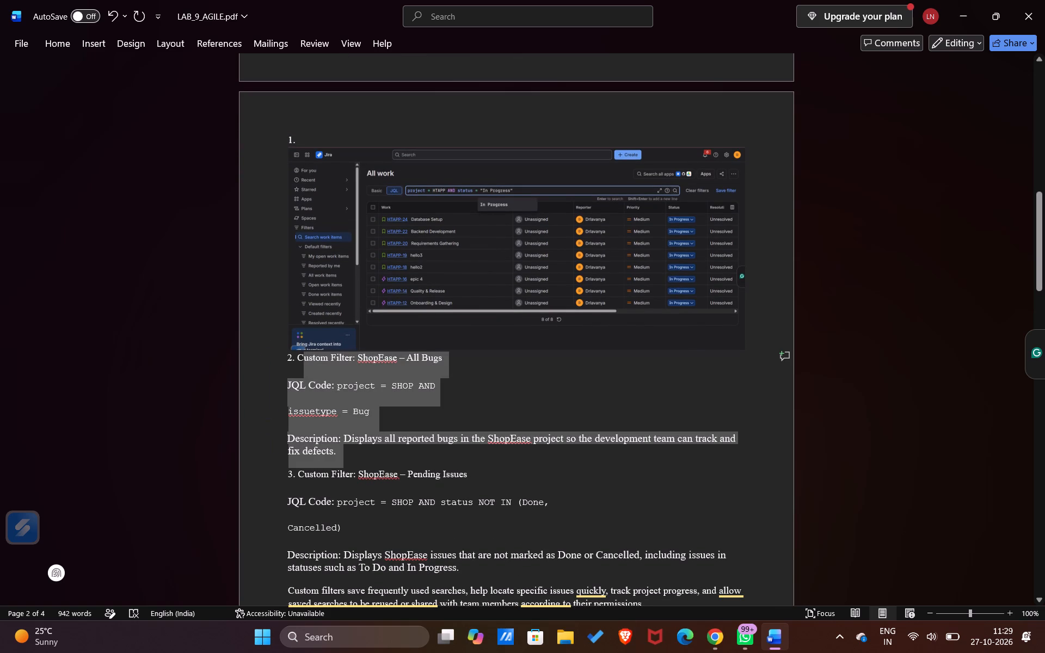
left_click_drag(304, 364, 297, 361)
key("BackSpace")
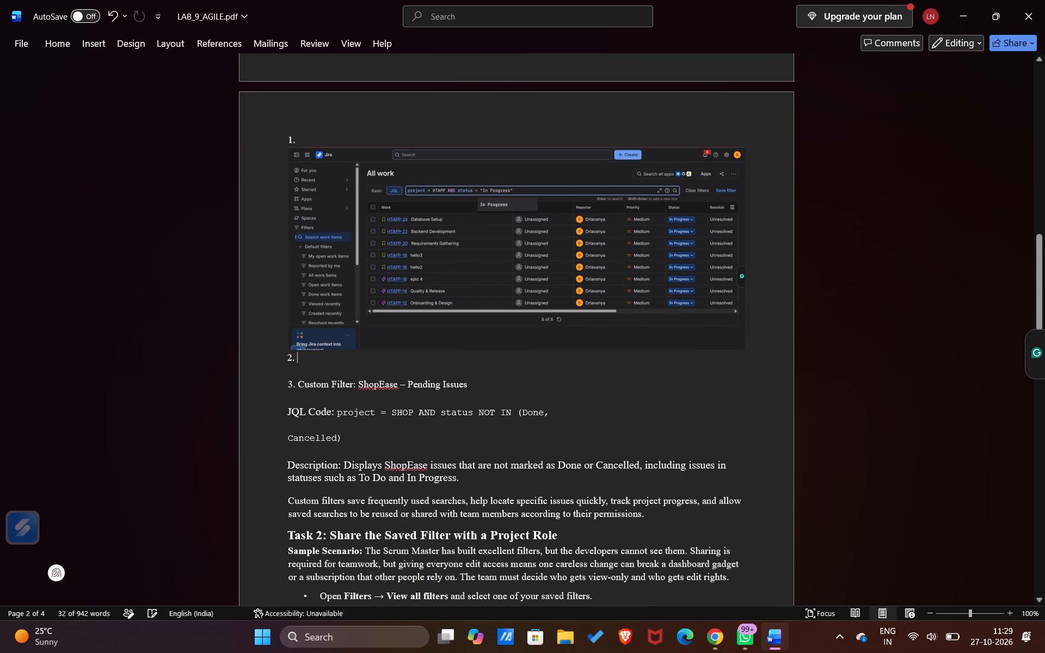
key("ctrl+v")
scroll(297, 361, "down", 2)
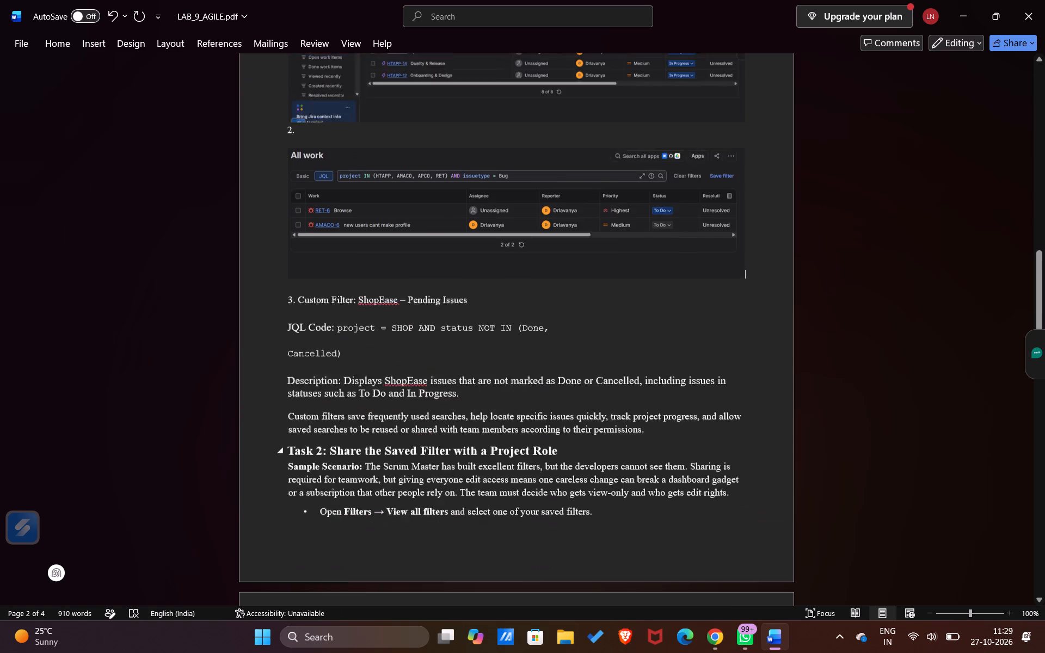
scroll(297, 361, "down", 1)
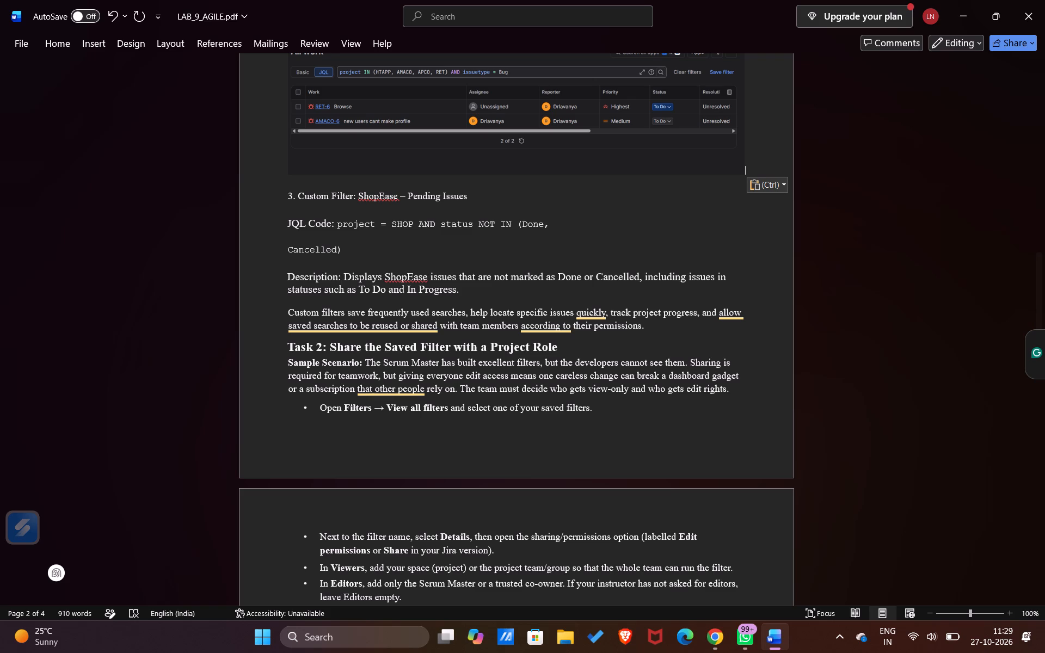
scroll(493, 321, "up", 1)
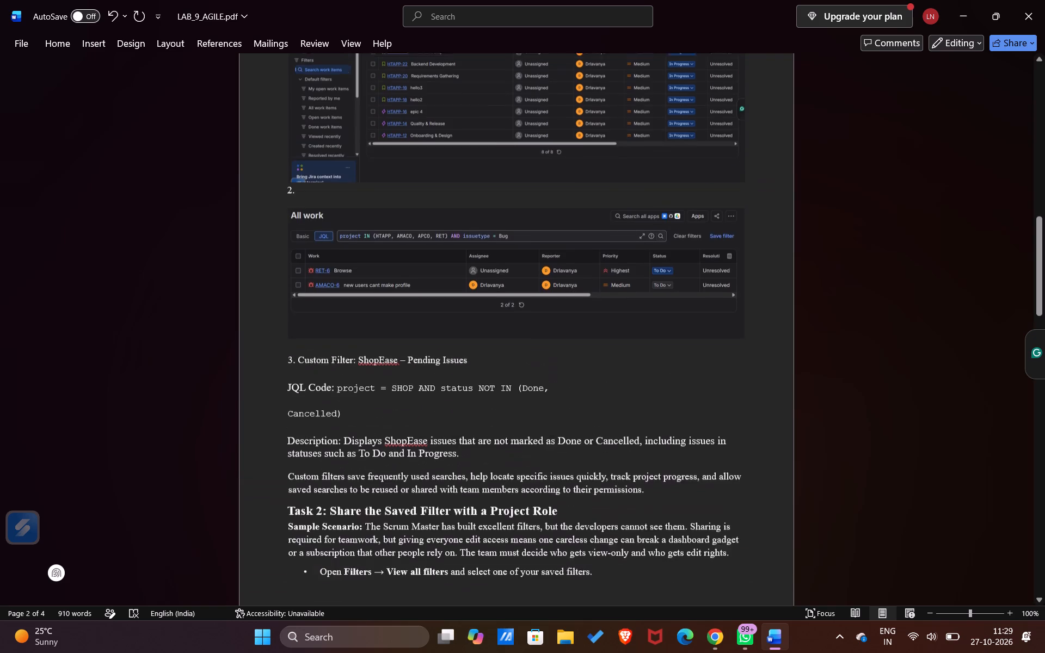
scroll(493, 321, "up", 2)
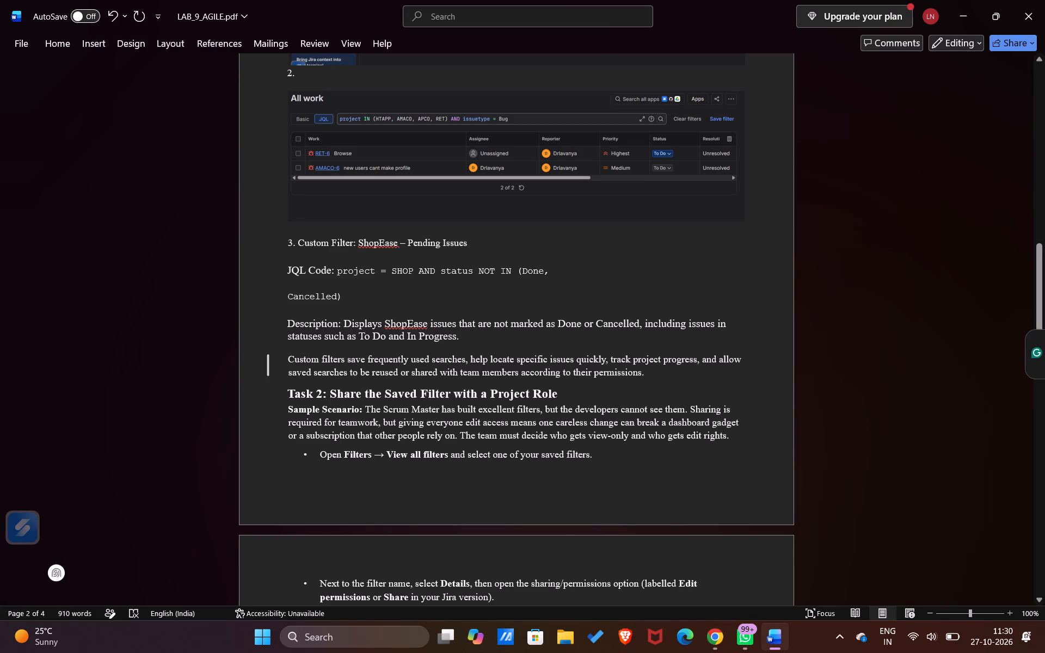
left_click_drag(663, 371, 301, 249)
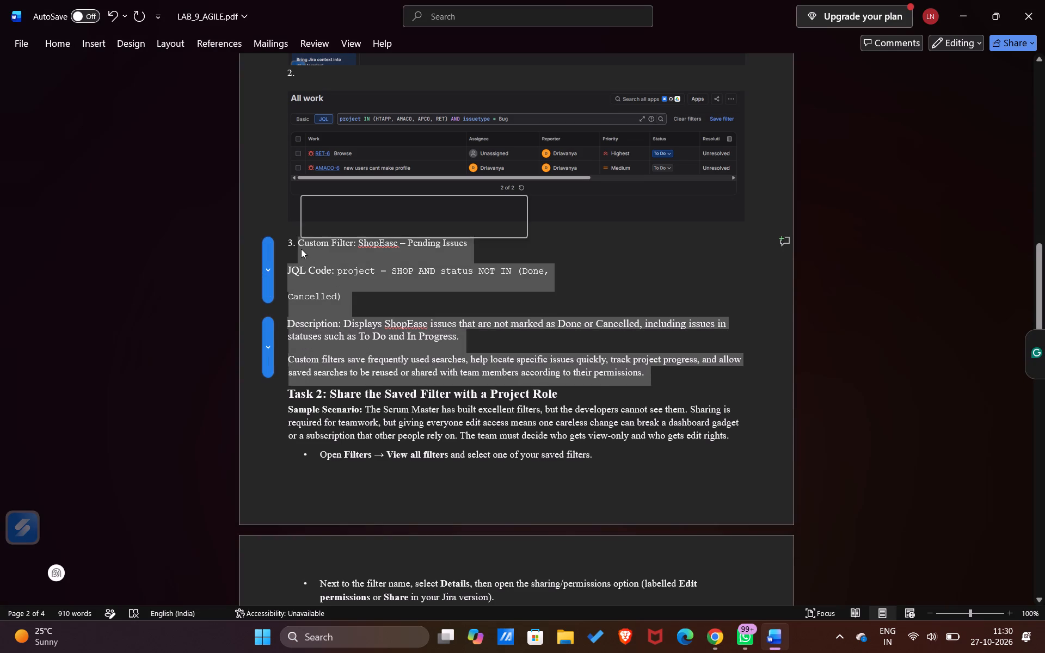
key("BackSpace")
key("ctrl+v")
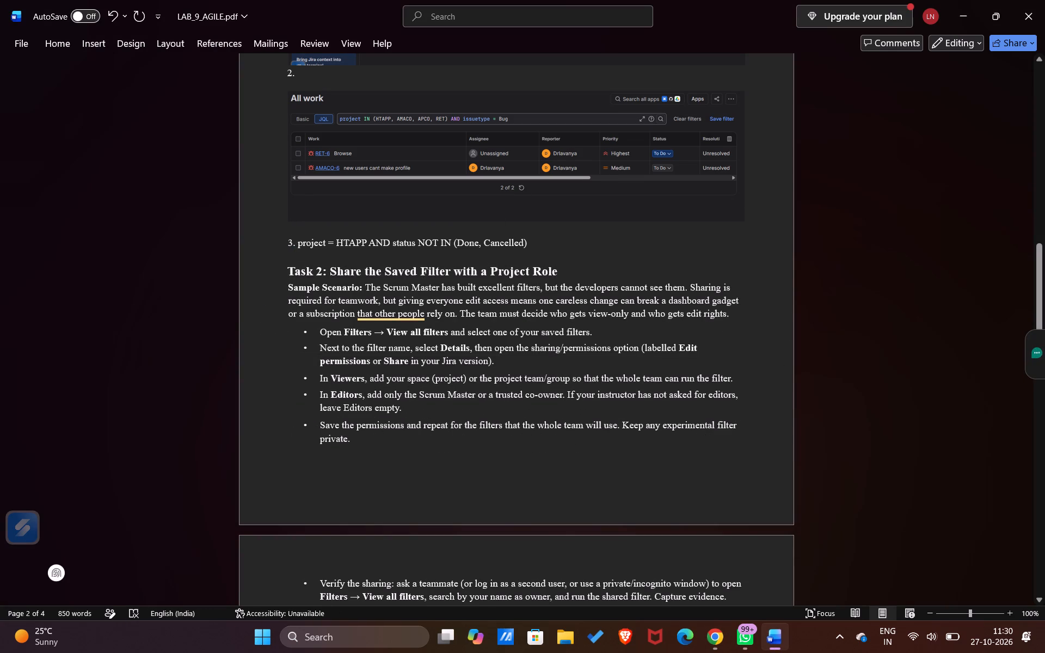
key("ctrl+z")
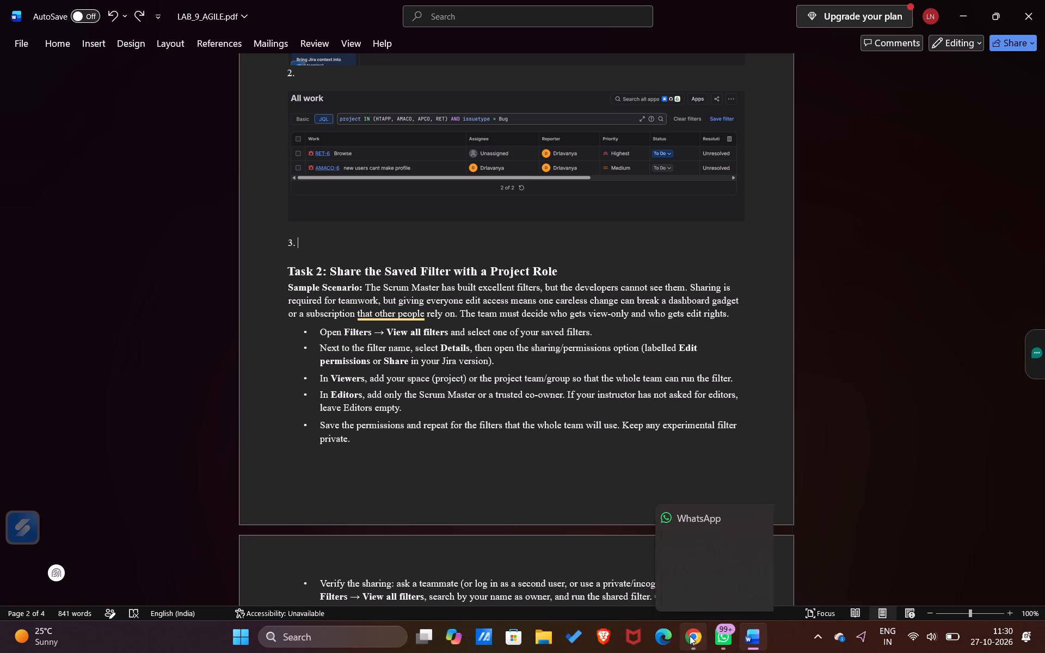
In Jira's work item search, replace the JQL query with project = HTAPP AND status NOT IN (Done, Cancelled) and run it.
left_click(690, 636)
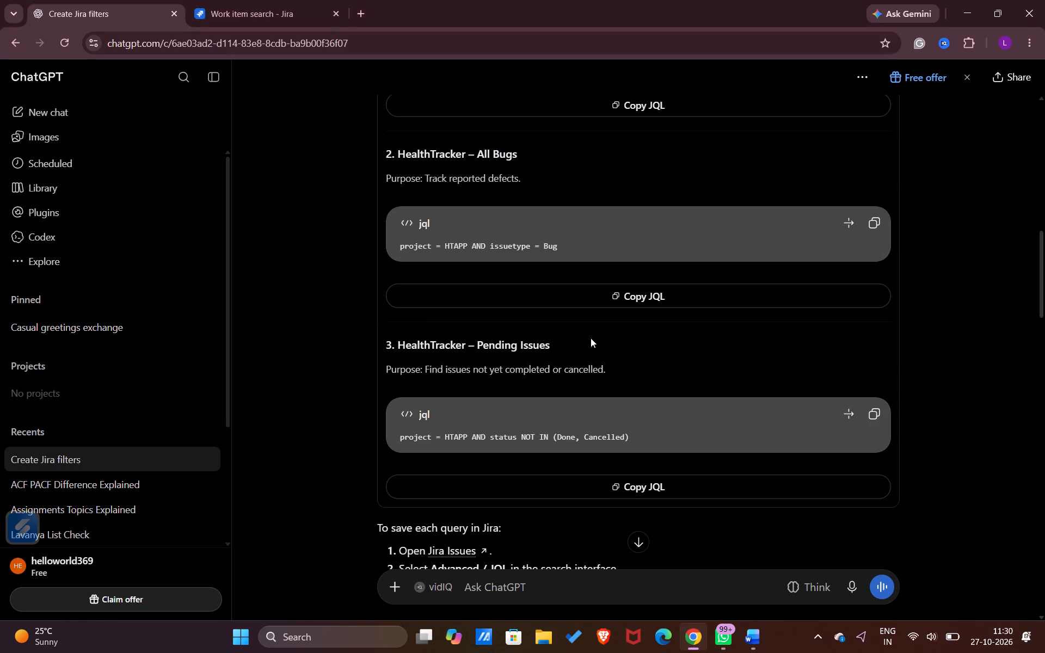
left_click(245, 0)
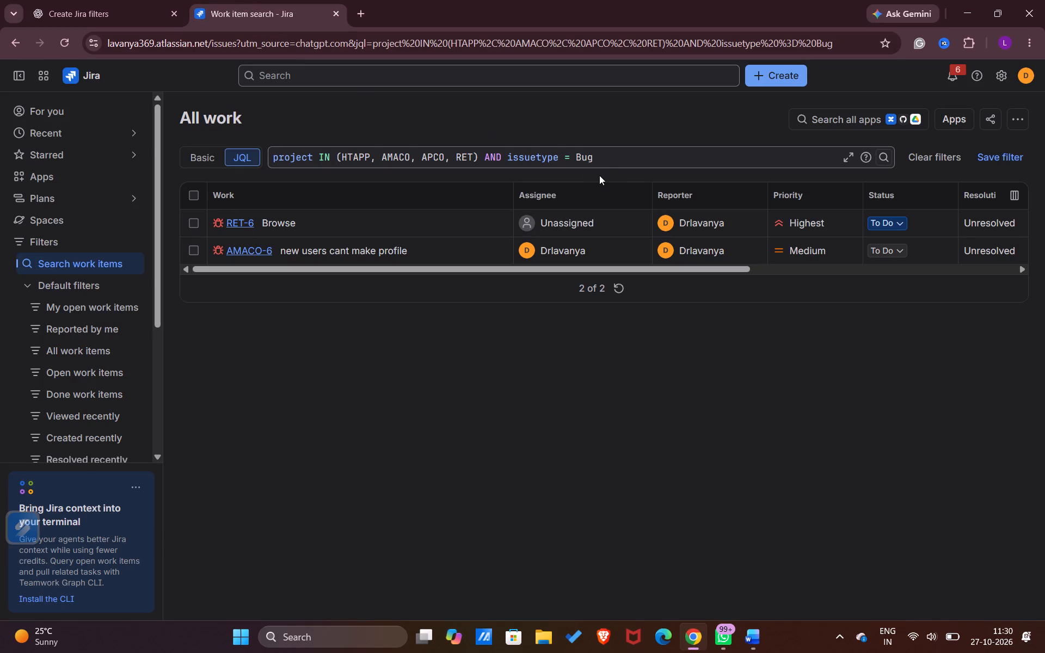
left_click_drag(604, 153, 276, 146)
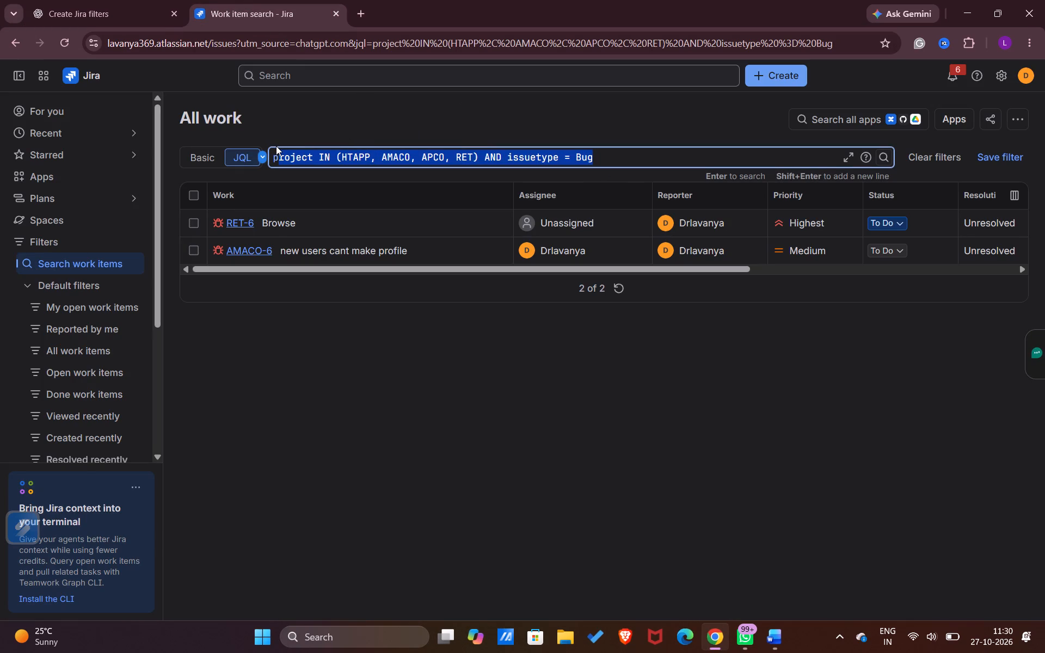
left_click_drag(276, 146, 272, 152)
key("BackSpace")
key("ctrl+v")
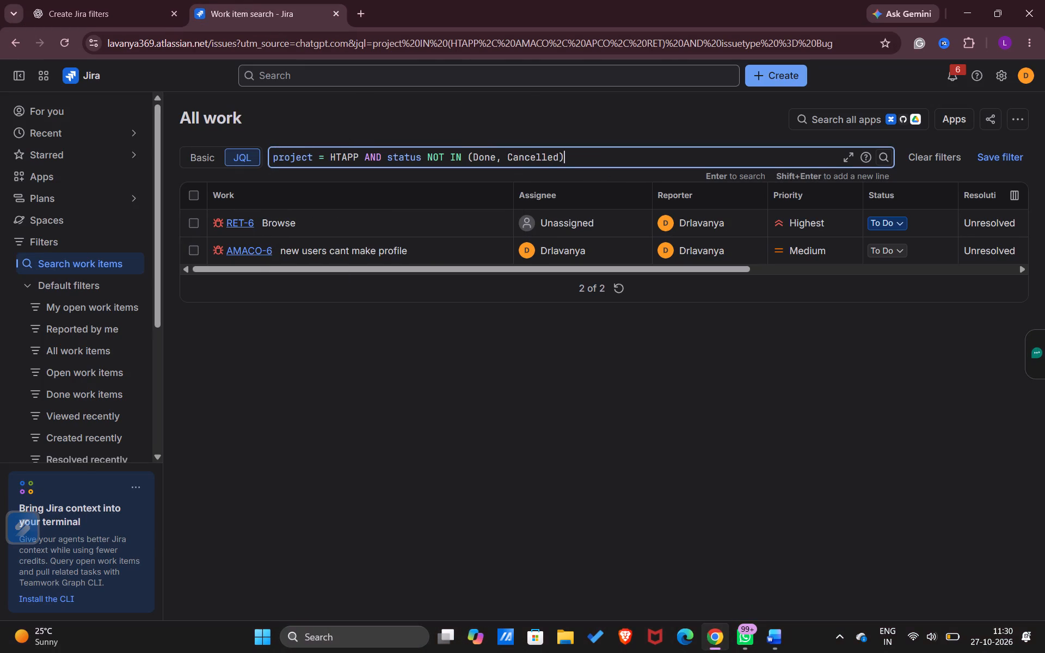
key("Return")
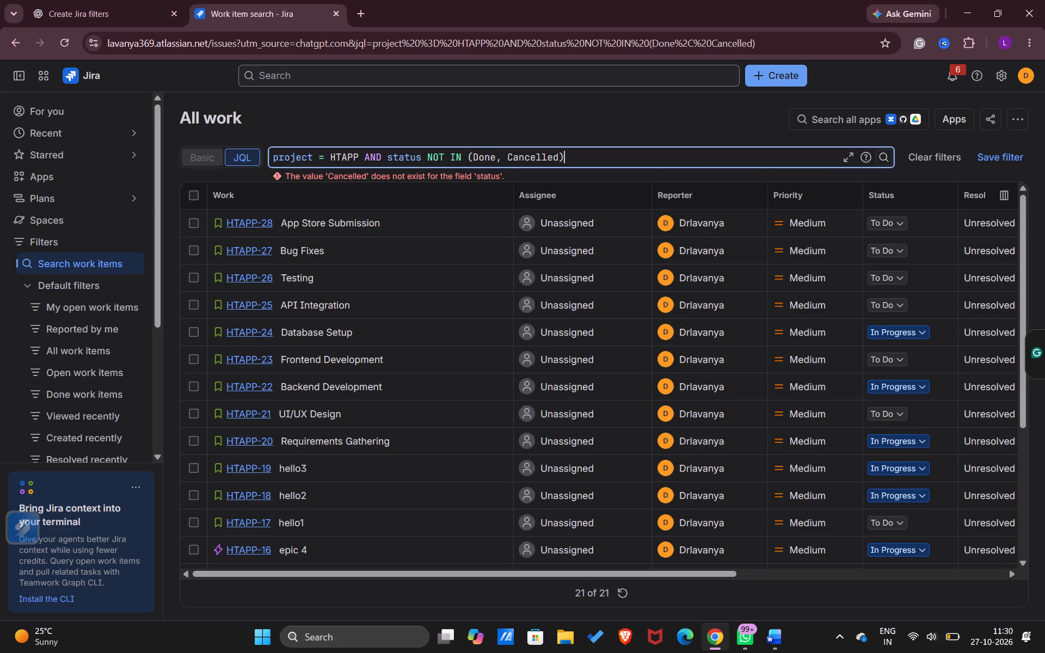
Remove Cancelled from the status list so the query reads project = HTAPP AND status NOT IN (Done), and rerun it.
left_click(560, 157)
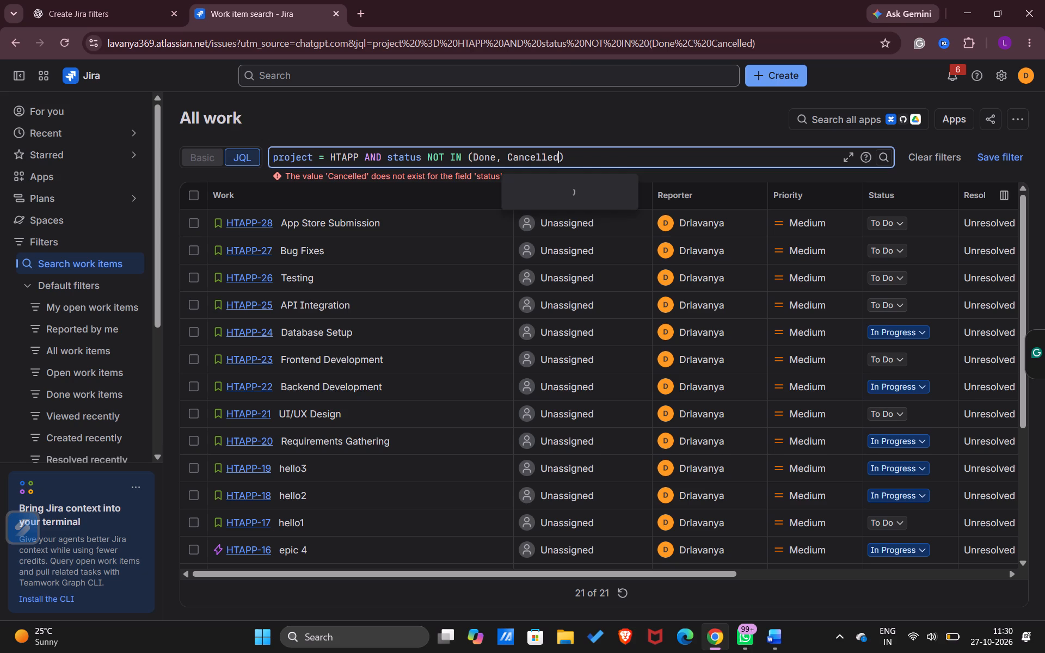
key("BackSpace")
key("BackSpace")
key("BackSpace")
key("BackSpace")
key("BackSpace")
key("BackSpace")
key("BackSpace")
key("BackSpace")
key("BackSpace")
key("BackSpace")
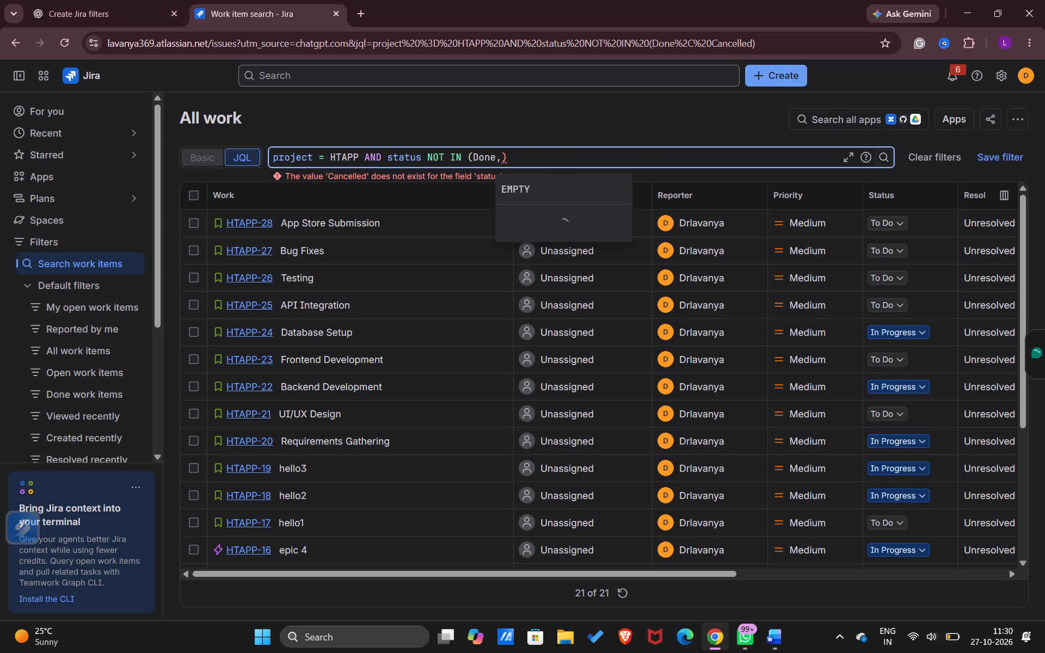
key("BackSpace")
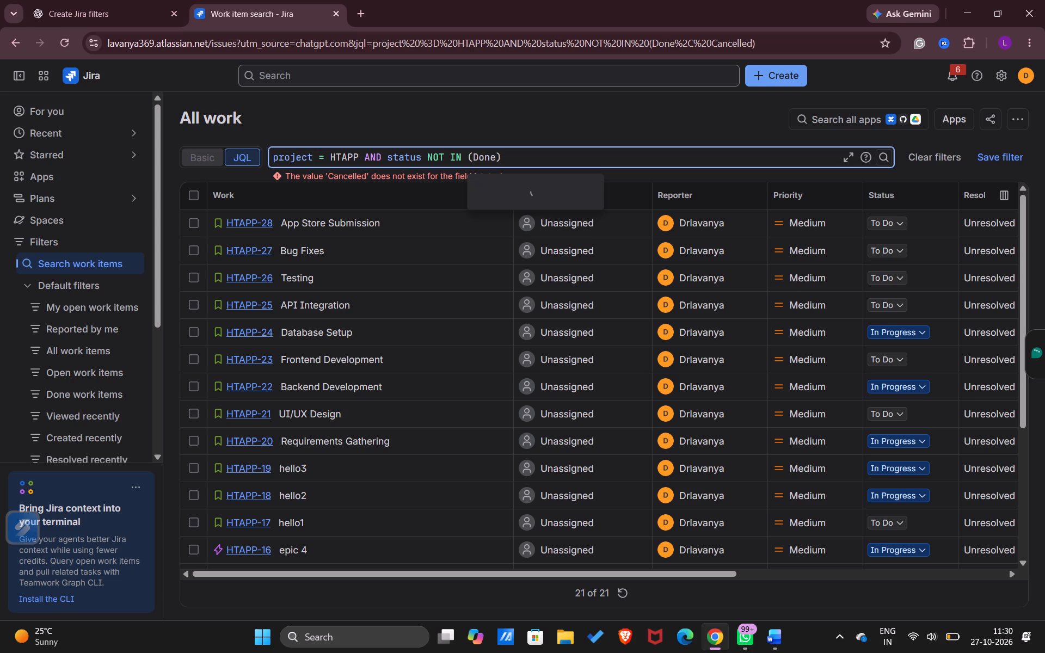
left_click(563, 196)
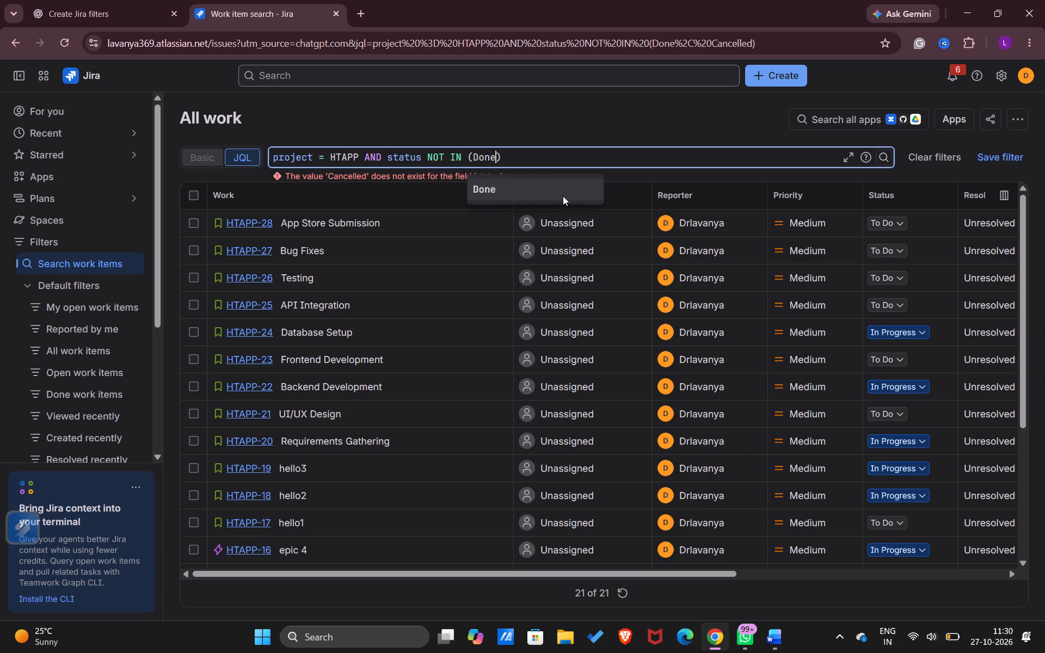
key("Return")
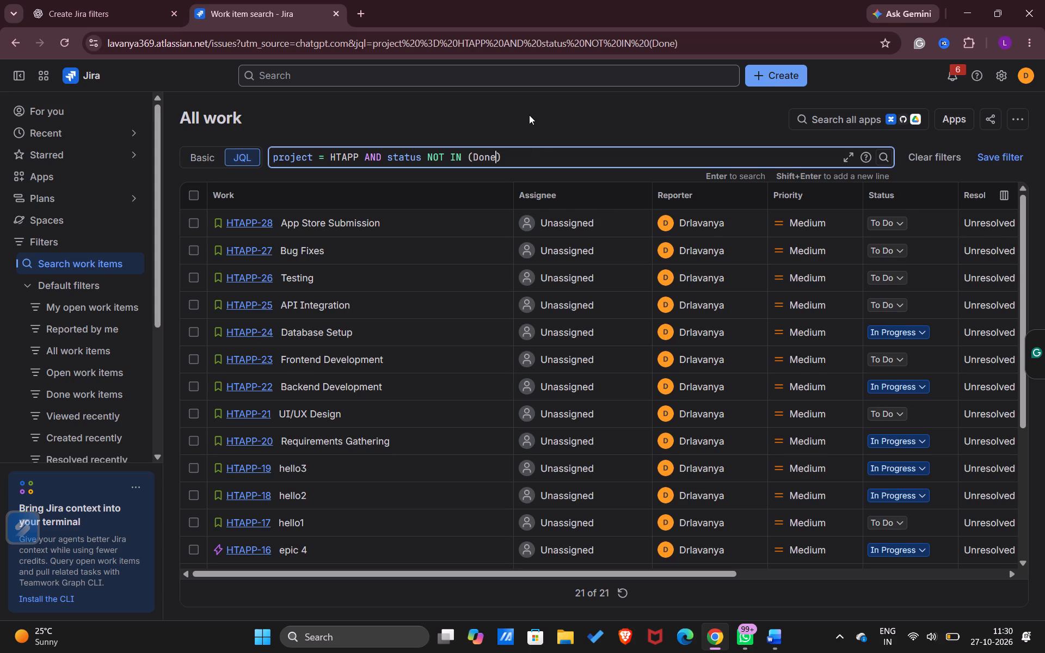
Capture the whole Jira page with the pending issues query and its results as a screenshot.
key("Print")
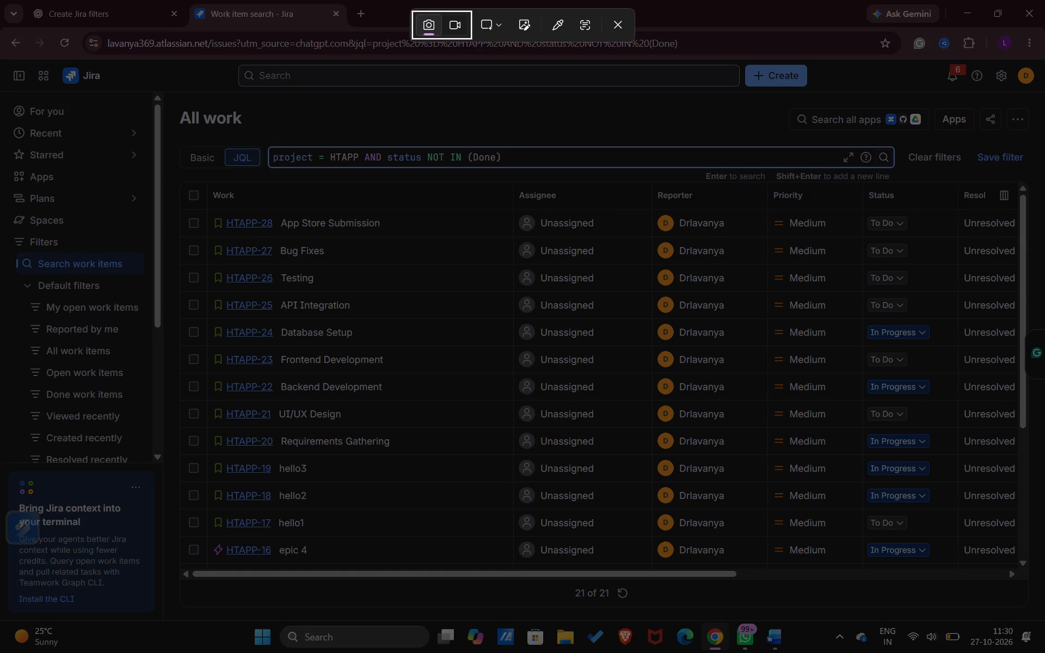
left_click_drag(3, 60, 975, 407)
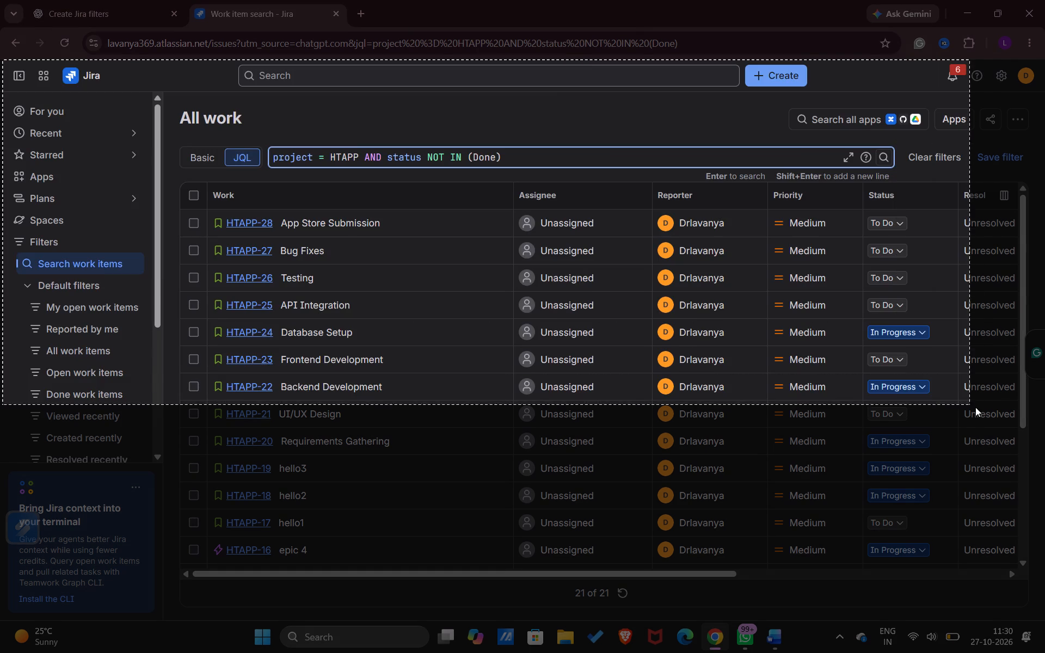
left_click_drag(975, 407, 1044, 648)
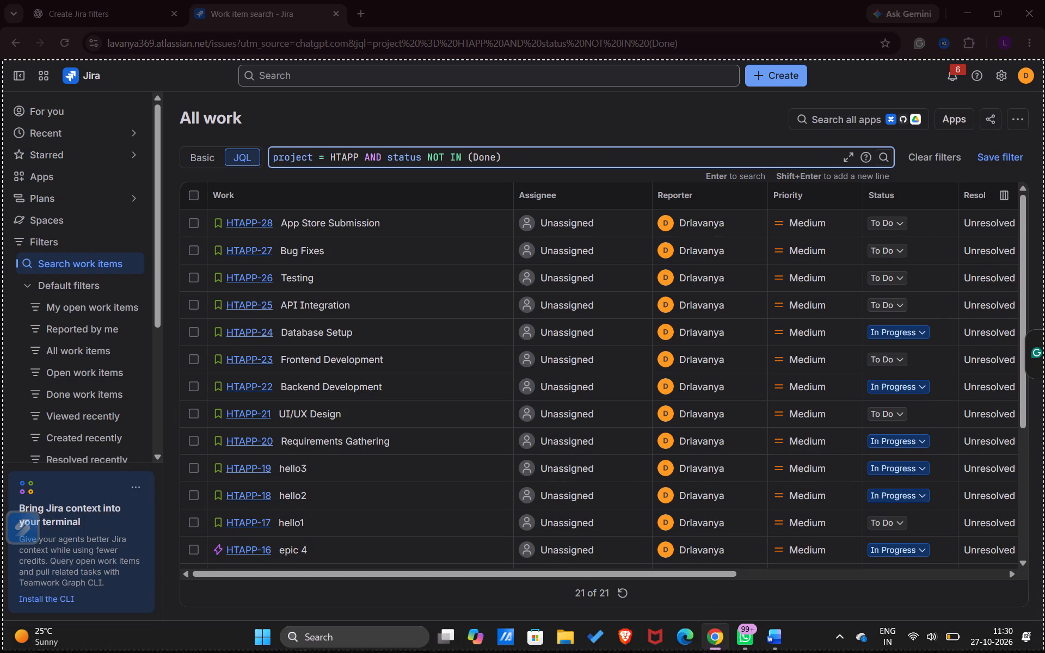
left_click_drag(1044, 648, 1044, 620)
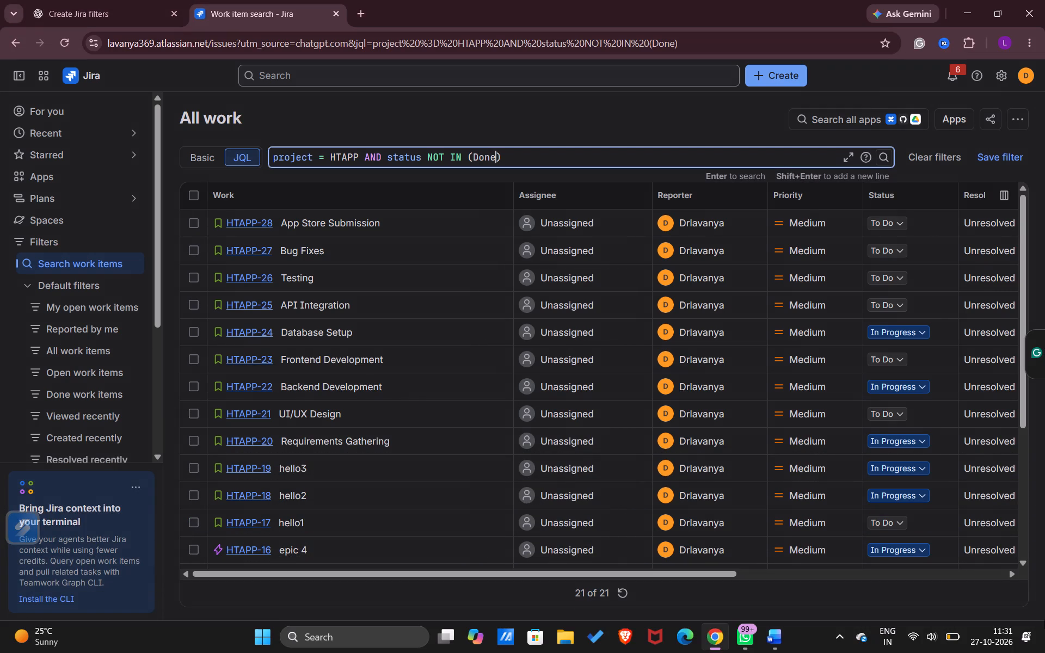
Insert the captured pending issues screenshot after number 3 in the Word document.
left_click(773, 632)
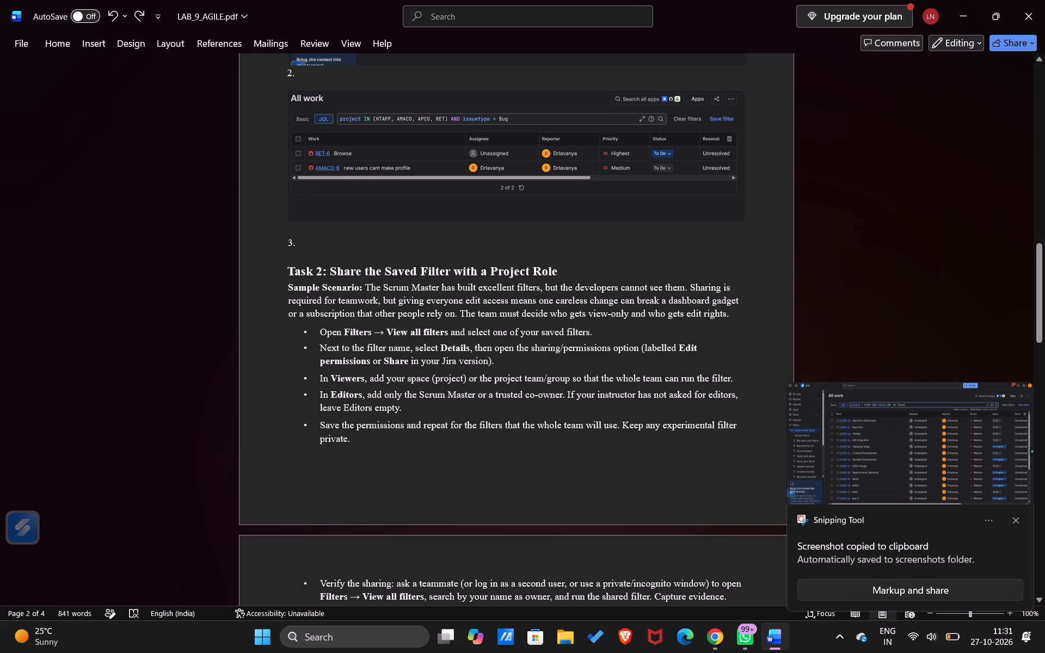
key("ctrl+v")
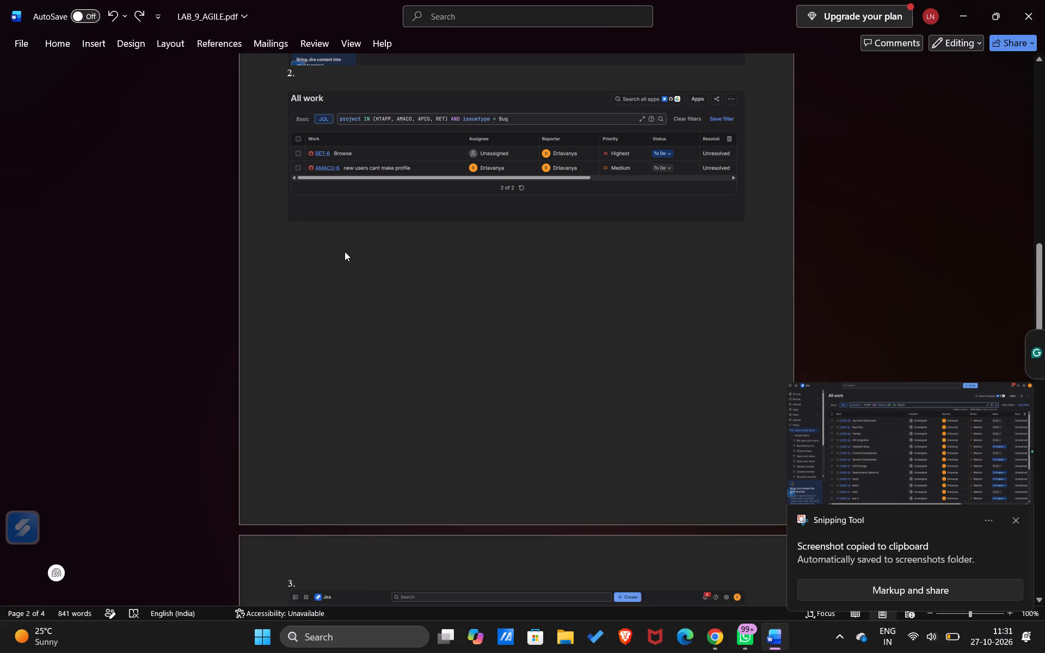
Read the Task 2 filter-sharing instructions in the Word document and the matching guidance in the ChatGPT conversation.
scroll(345, 251, "down", 3)
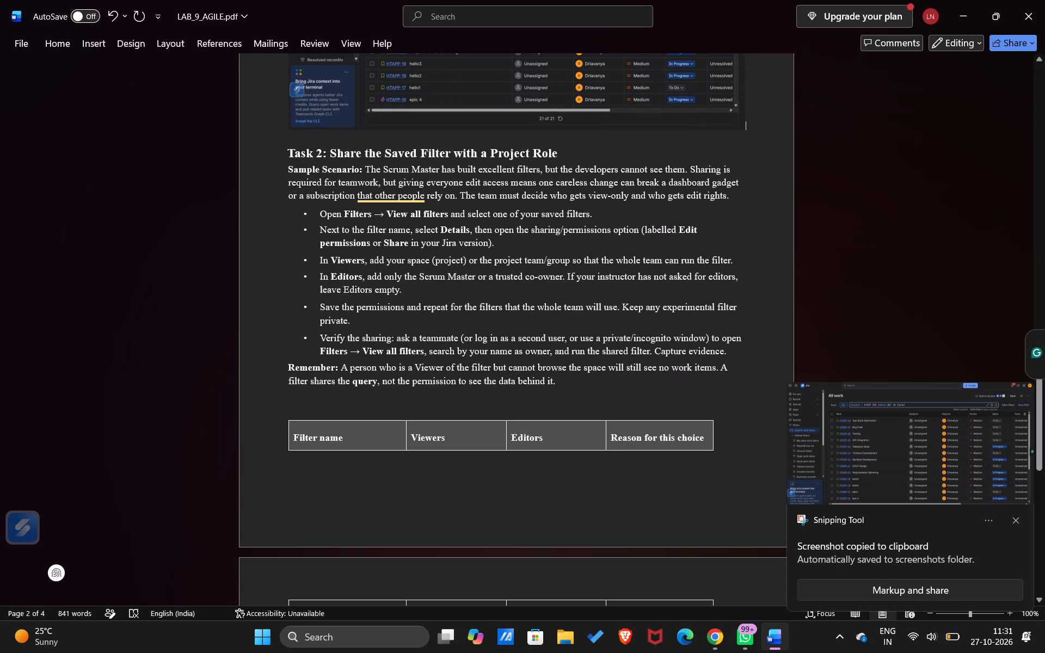
scroll(345, 251, "down", 1)
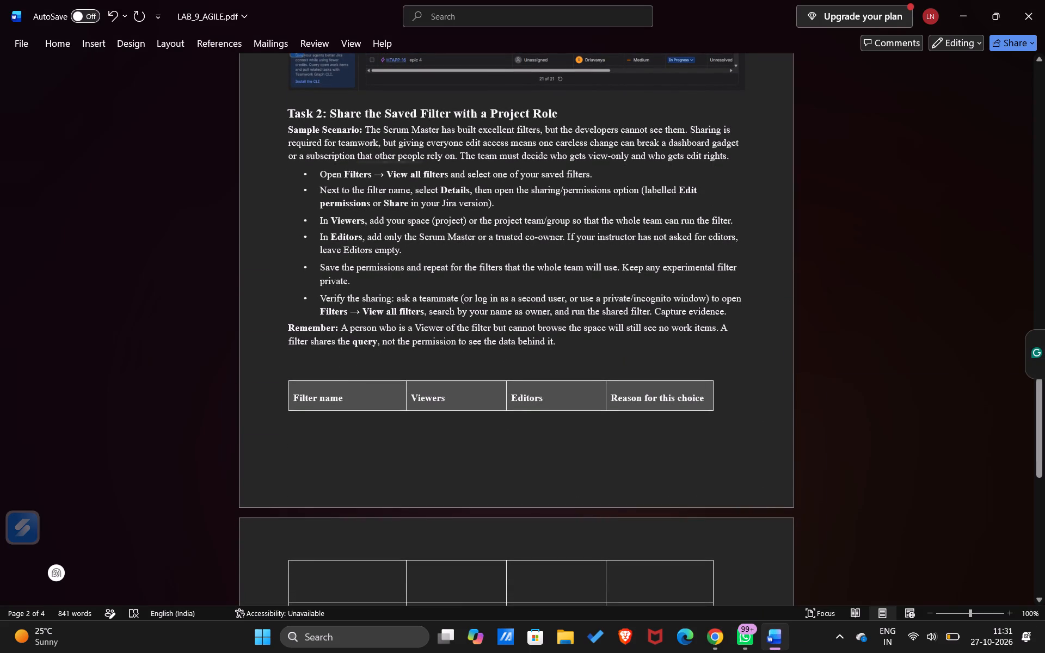
scroll(345, 251, "down", 2)
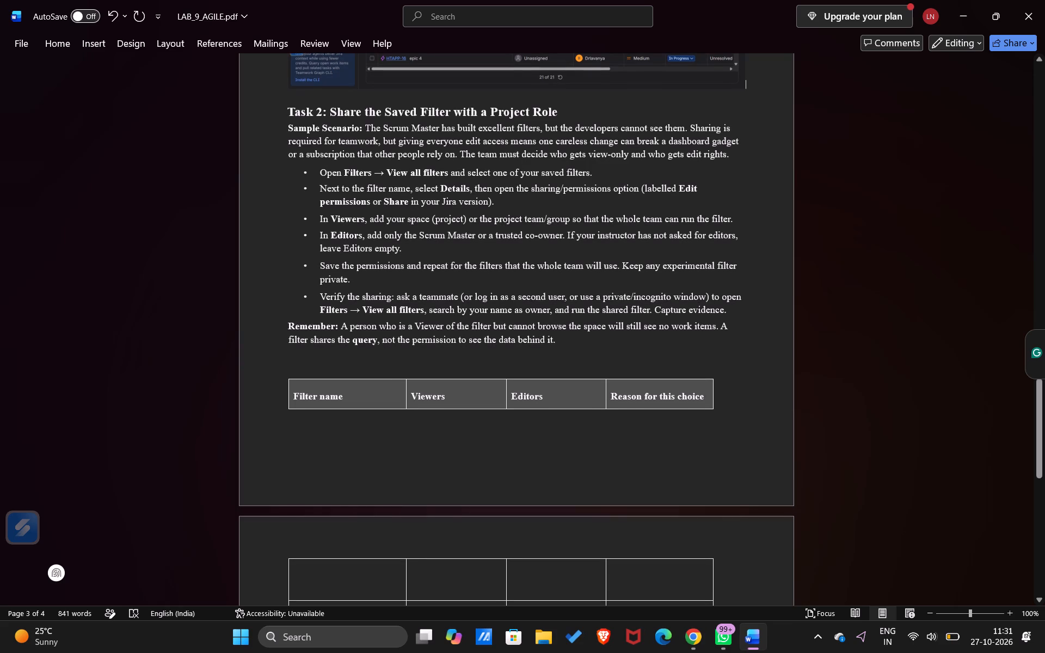
scroll(345, 251, "down", 1)
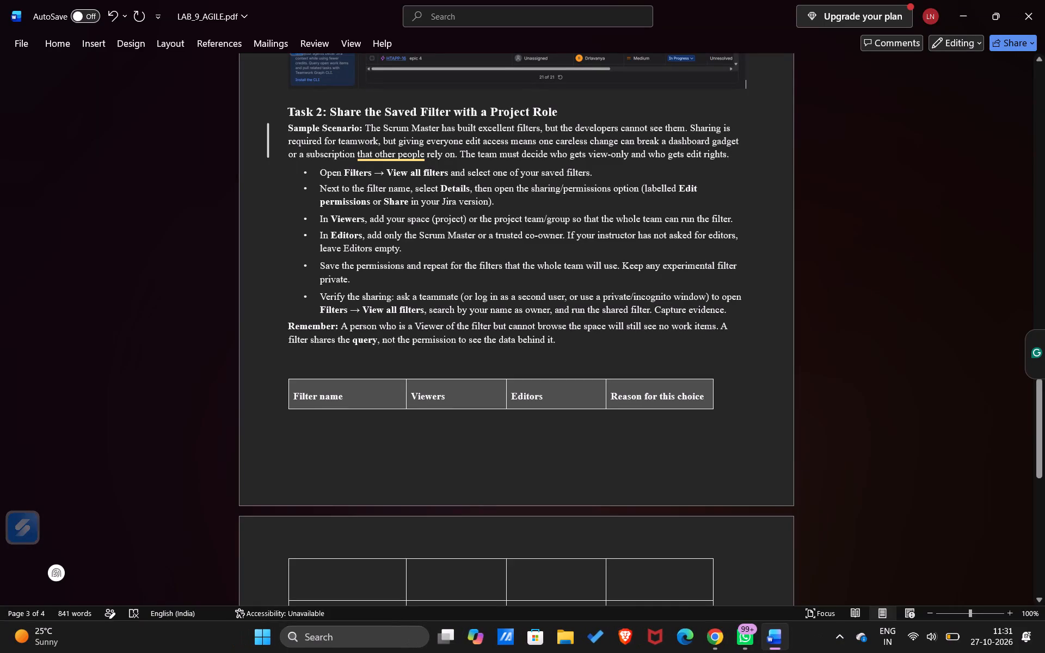
left_click(709, 639)
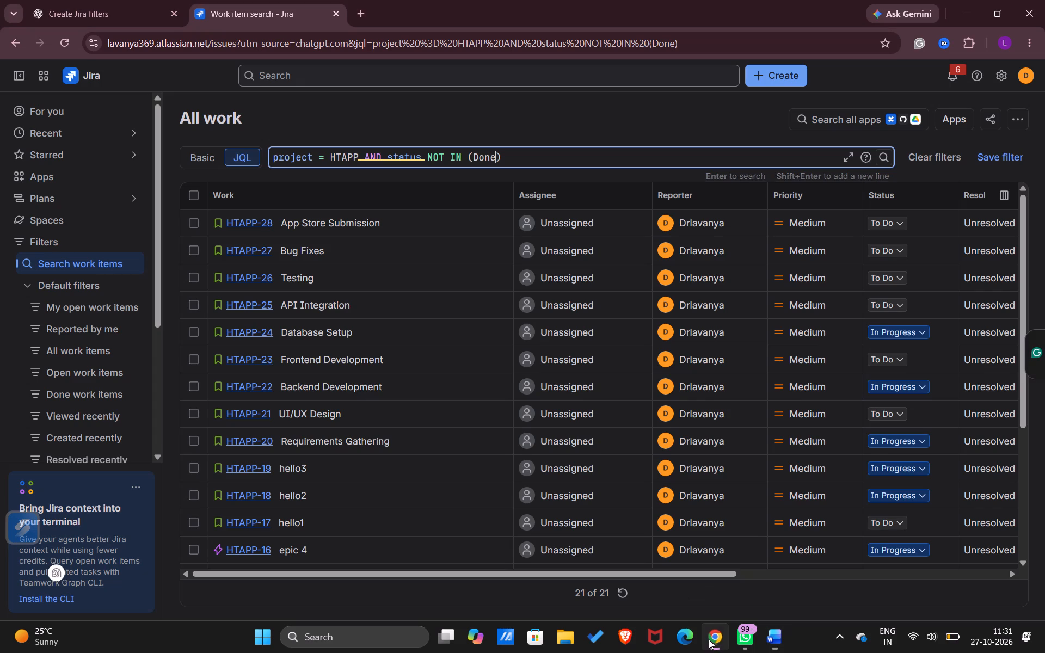
left_click(3, 0)
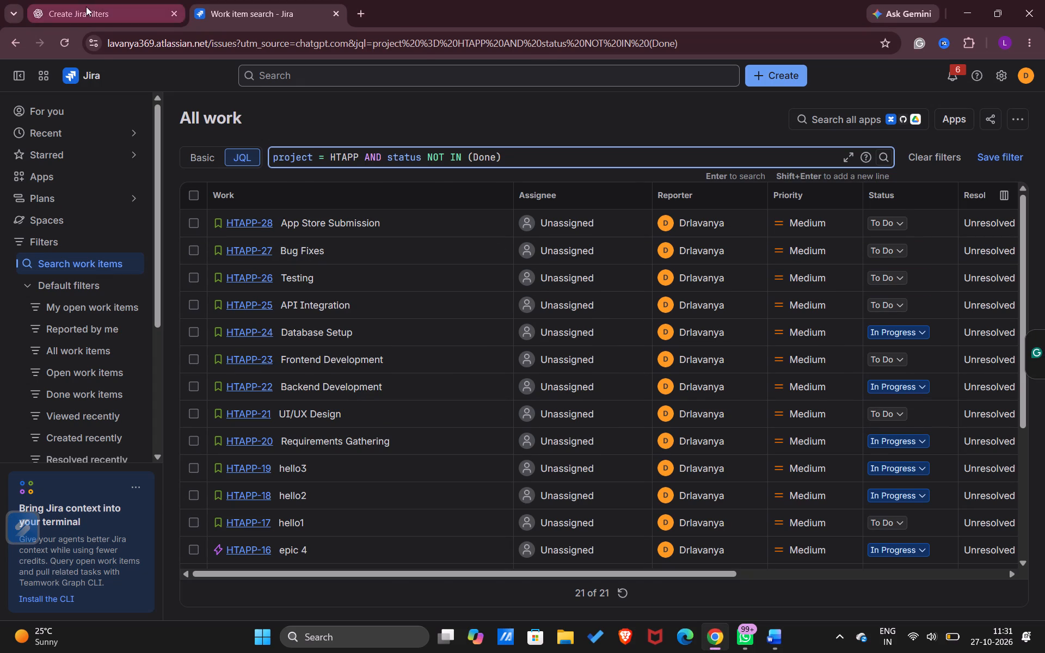
left_click(86, 7)
scroll(500, 348, "down", 3)
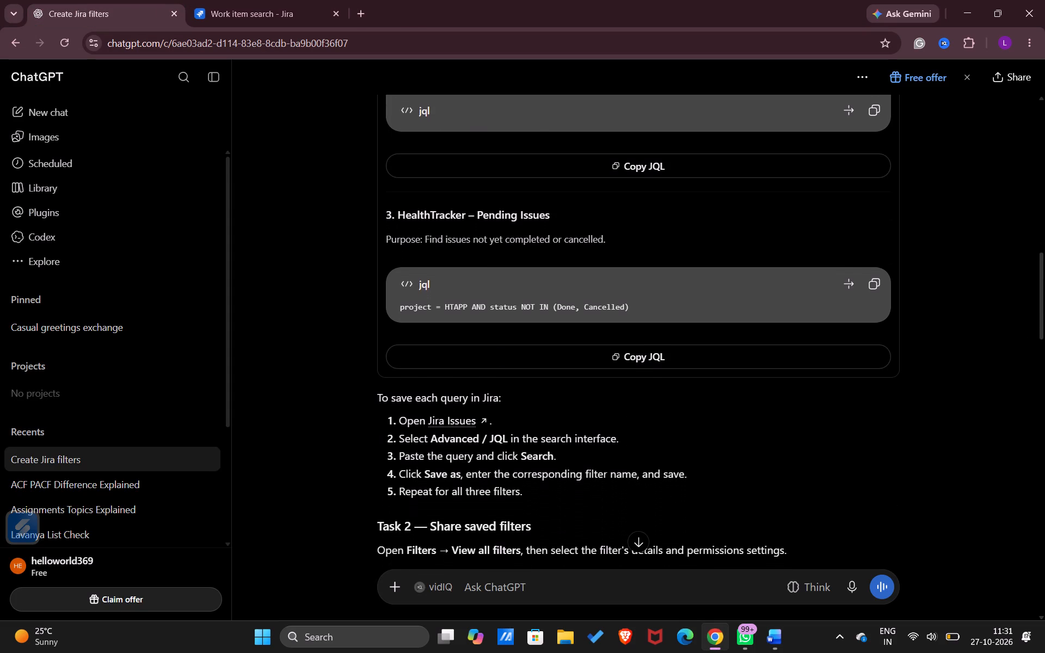
scroll(500, 348, "down", 2)
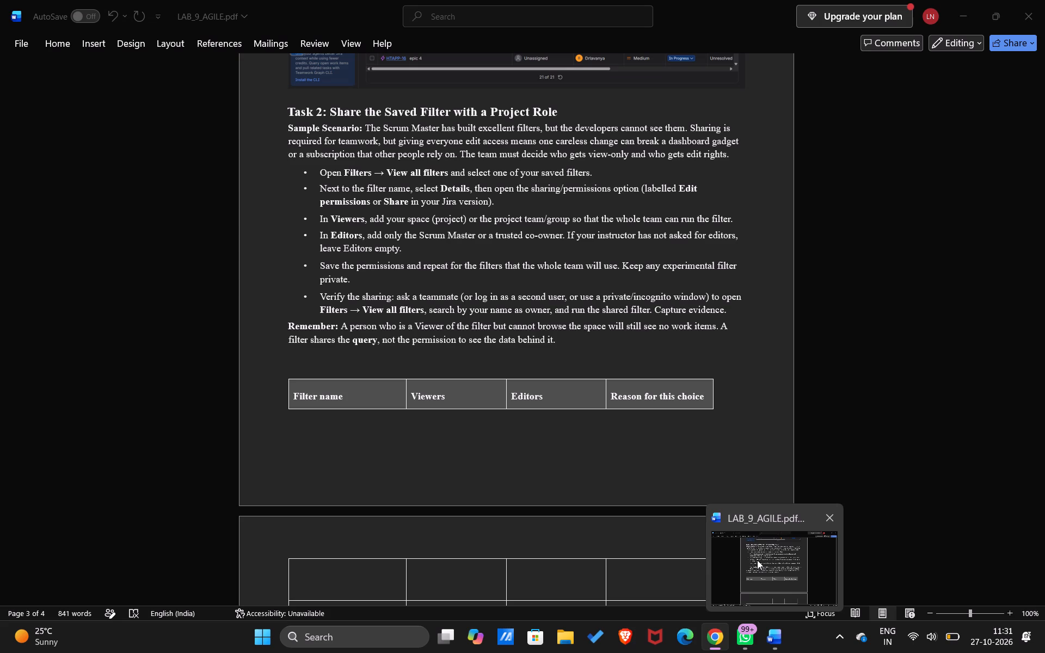
left_click(757, 560)
left_click(716, 638)
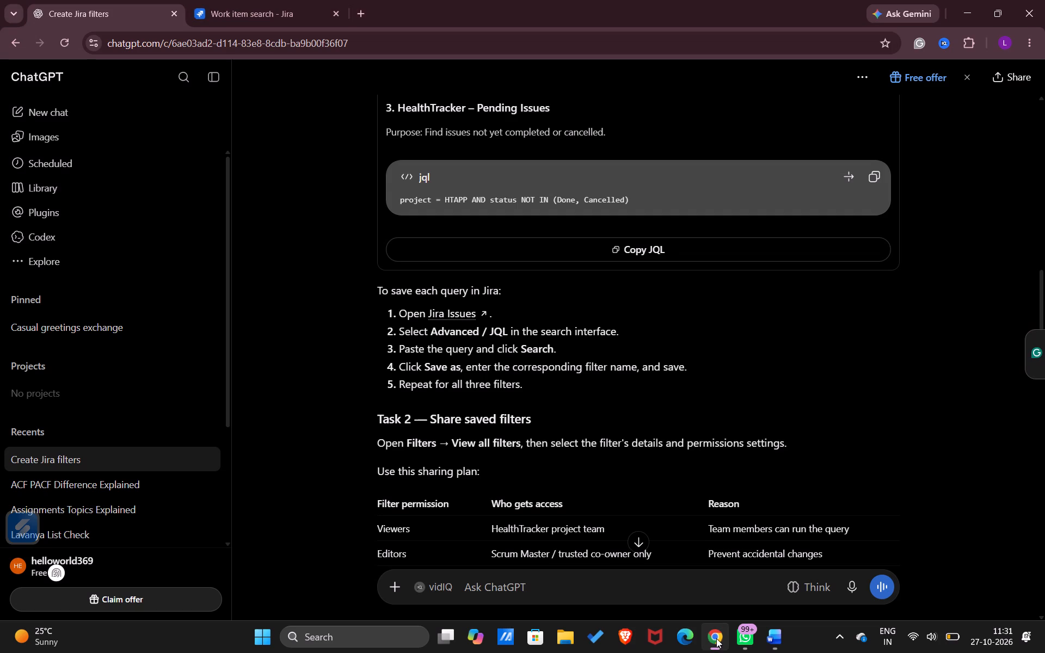
In Jira, open the Save filter form for the query project = HTAPP AND status NOT IN (Done), ready for a name.
left_click(282, 0)
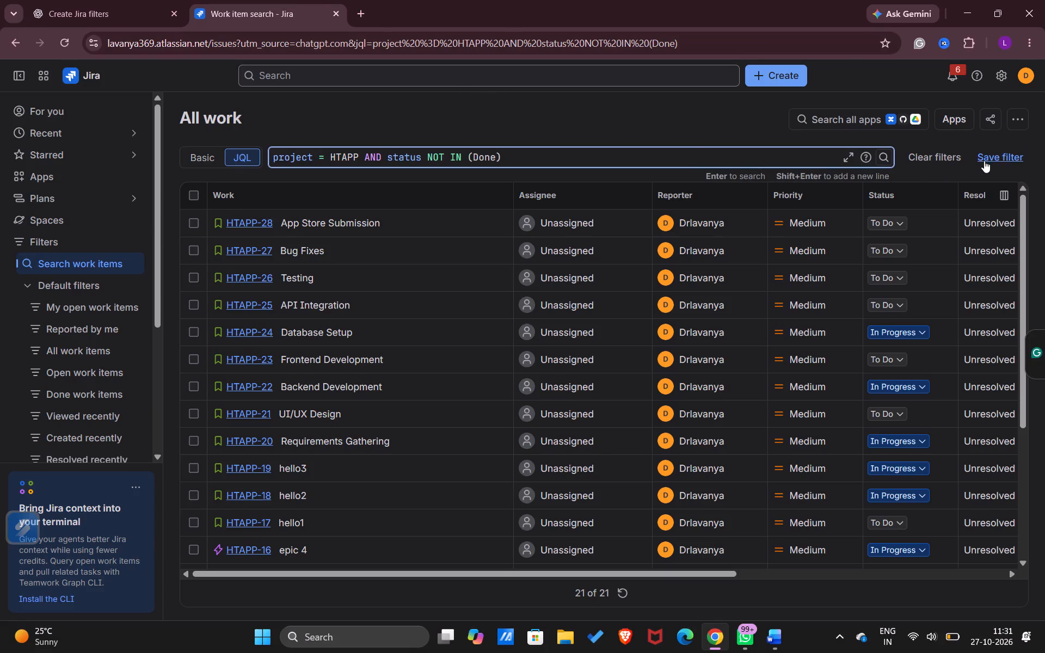
left_click(1003, 152)
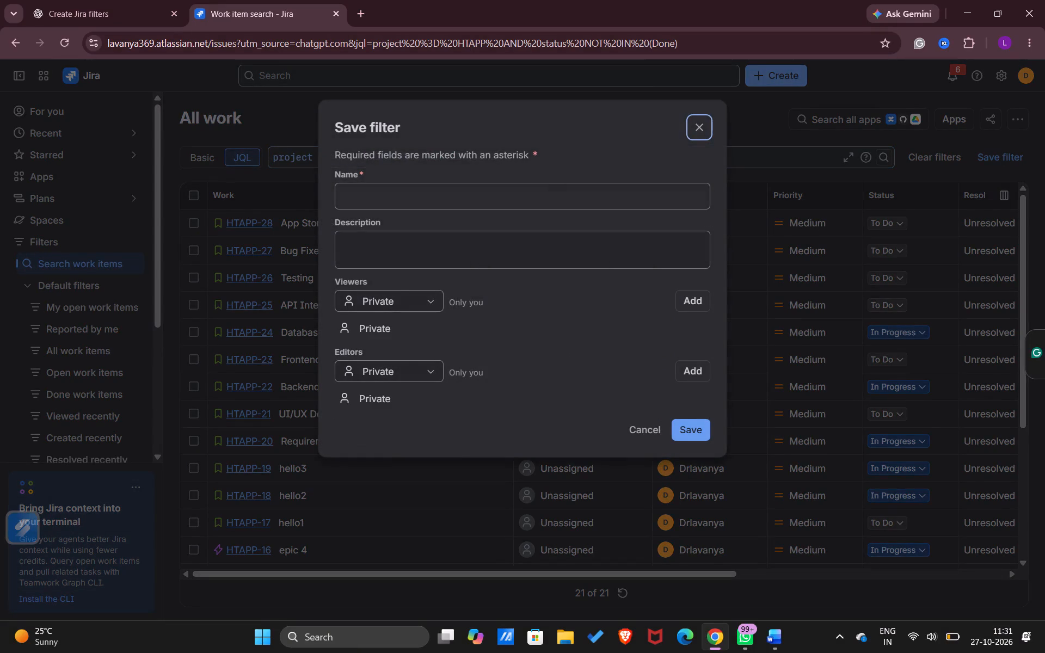
left_click(539, 196)
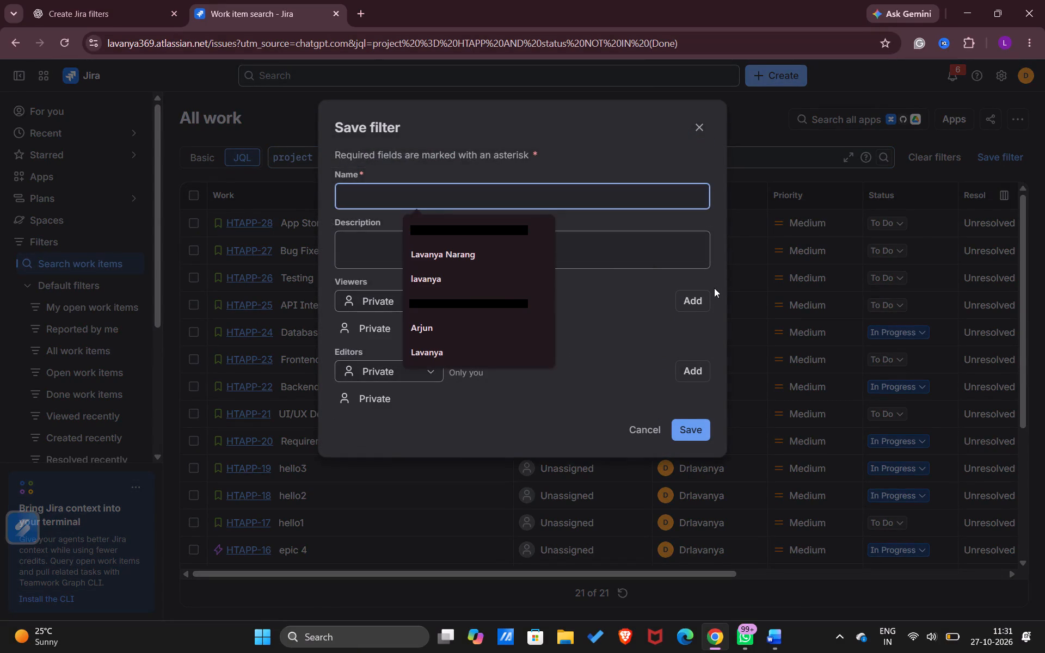
left_click(779, 631)
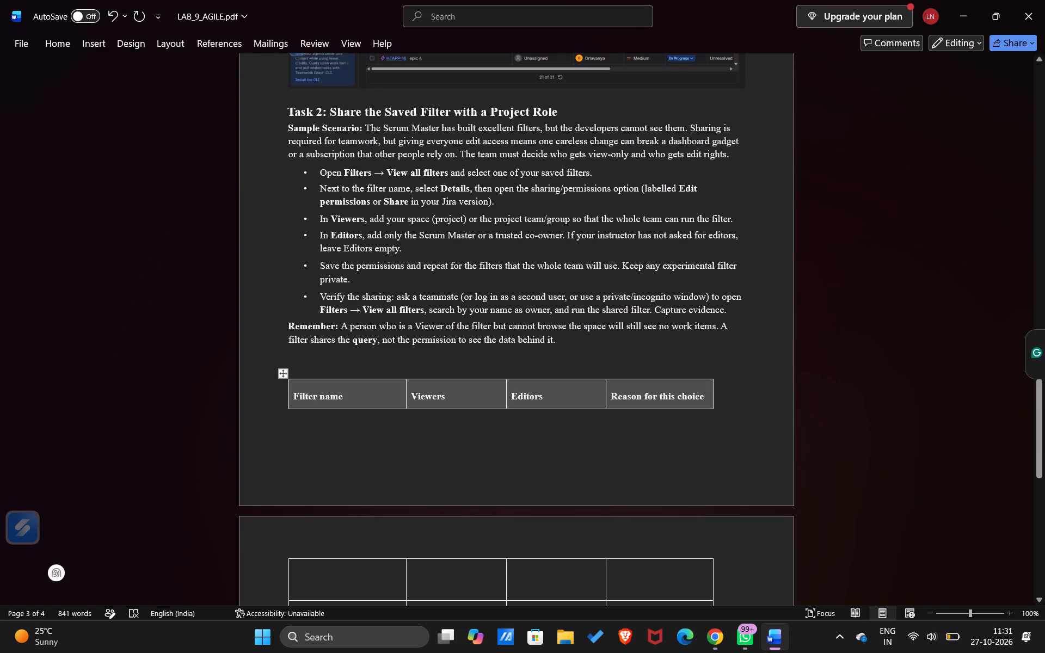
scroll(576, 310, "up", 4)
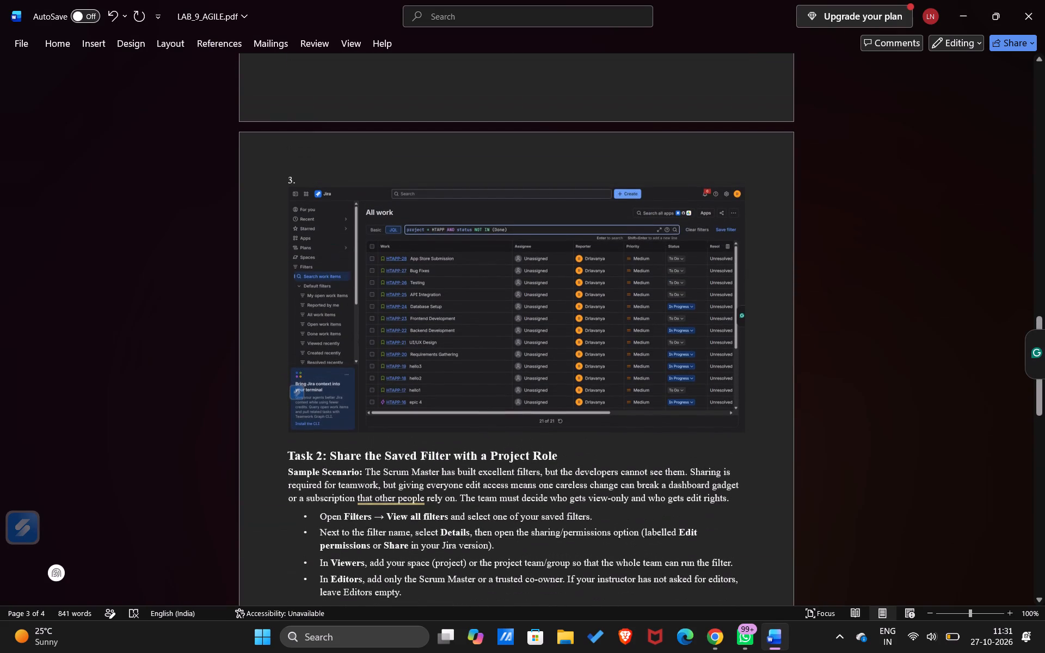
scroll(576, 310, "up", 7)
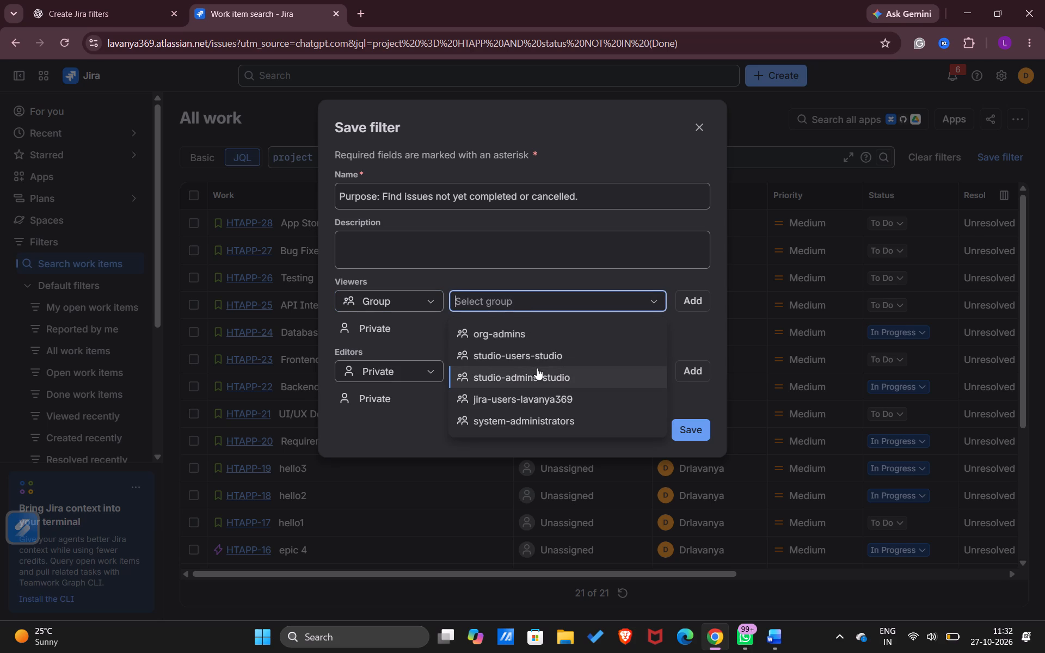
left_click(544, 399)
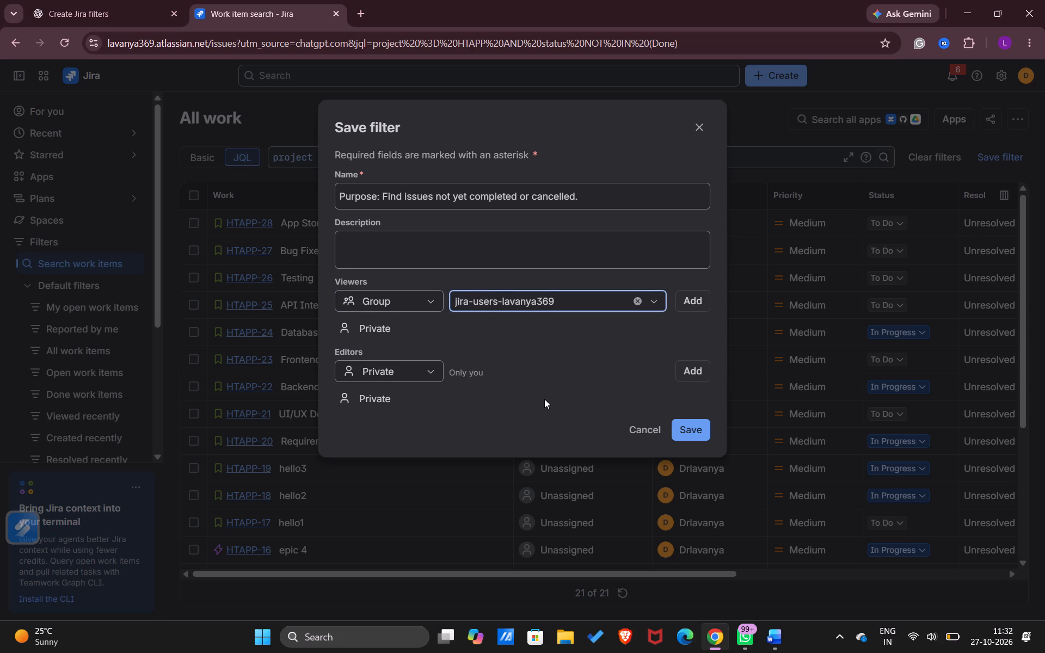
Set the filter's Editors type to User and try to add a user as editor.
left_click(405, 368)
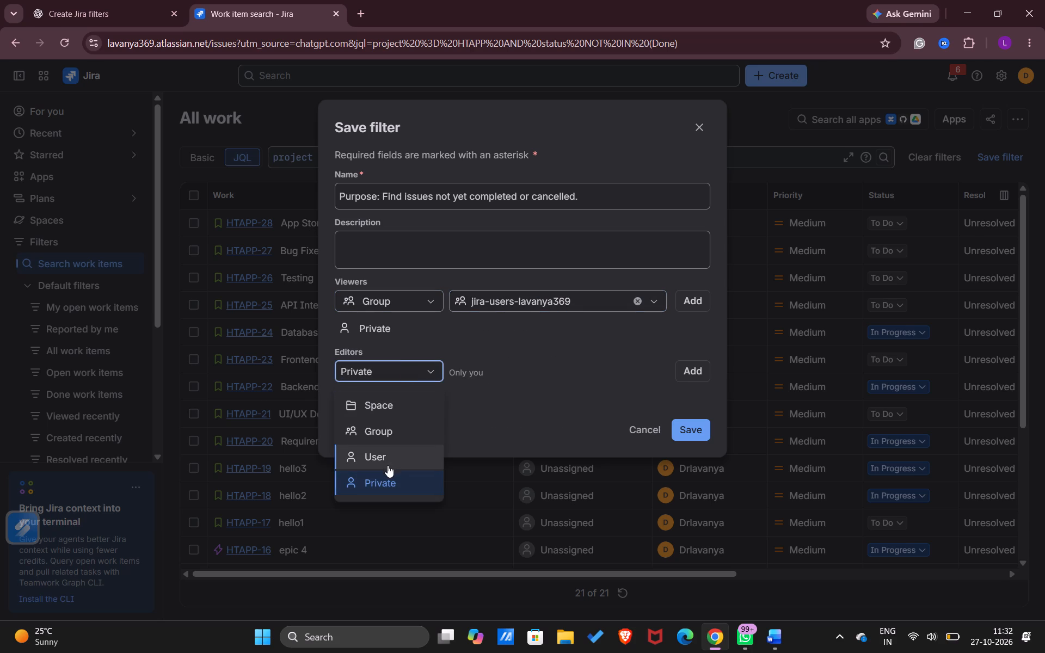
left_click(388, 458)
left_click(509, 364)
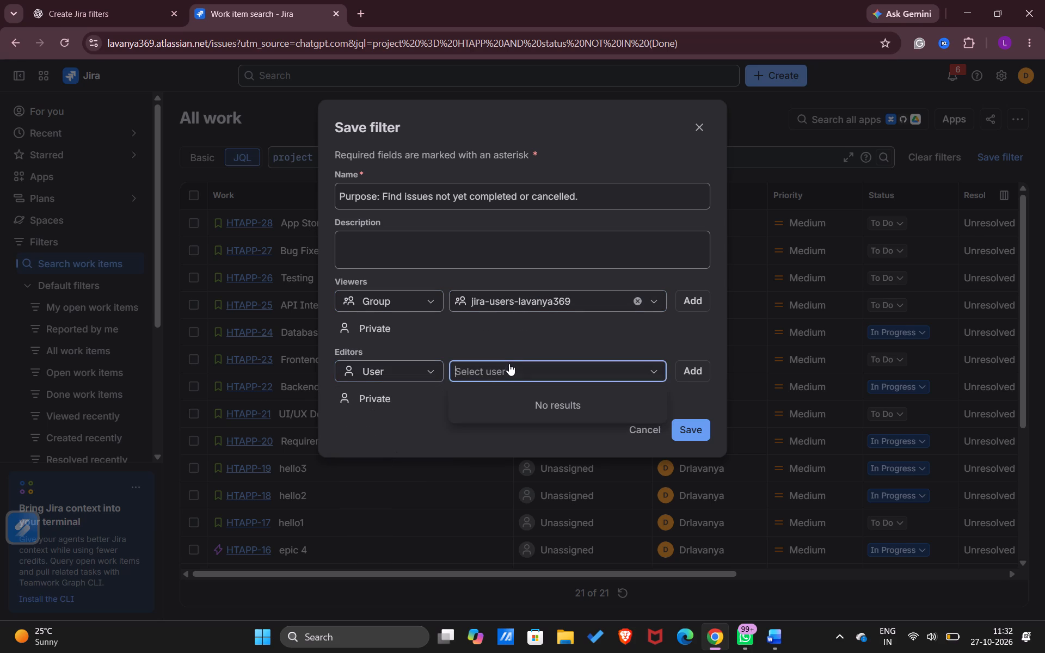
left_click(522, 363)
left_click(699, 367)
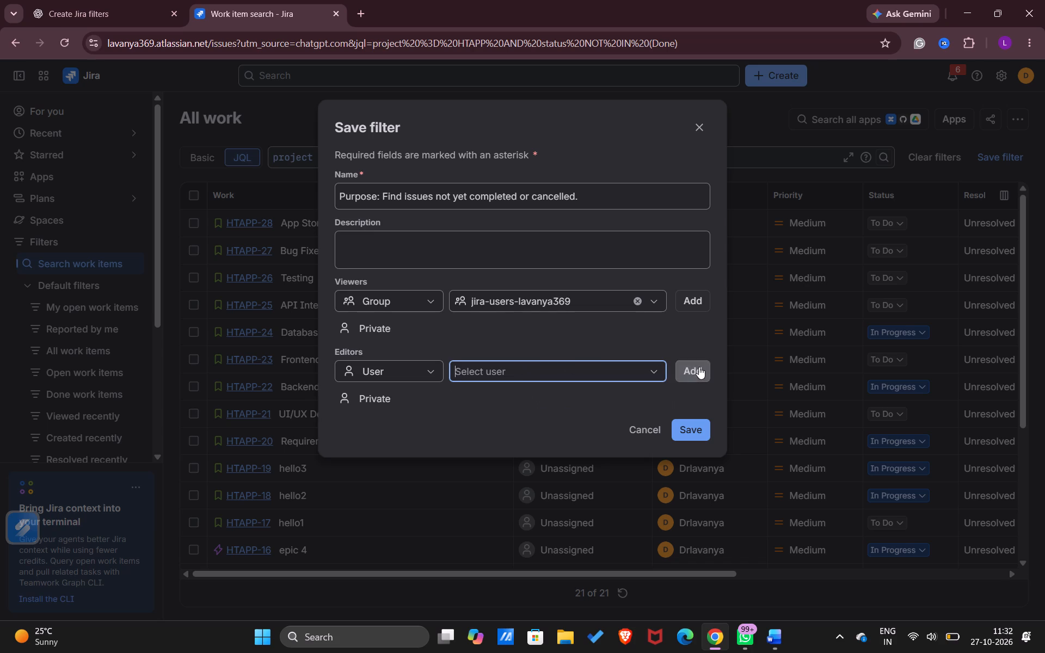
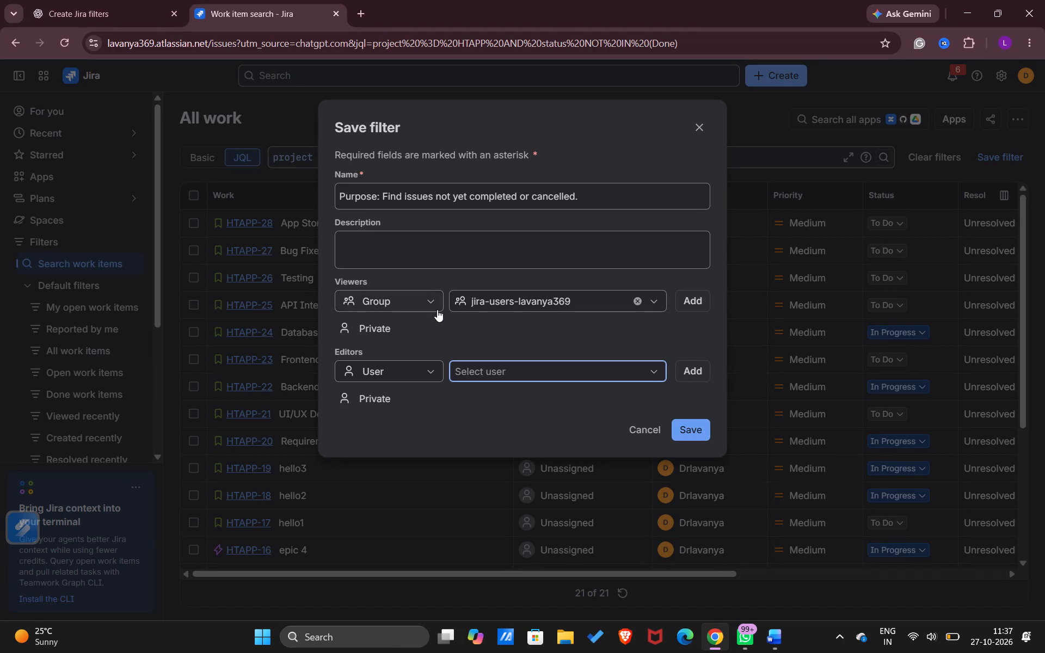
Save the filter named "Purpose: Find issues not yet completed or cancelled.".
left_click(708, 427)
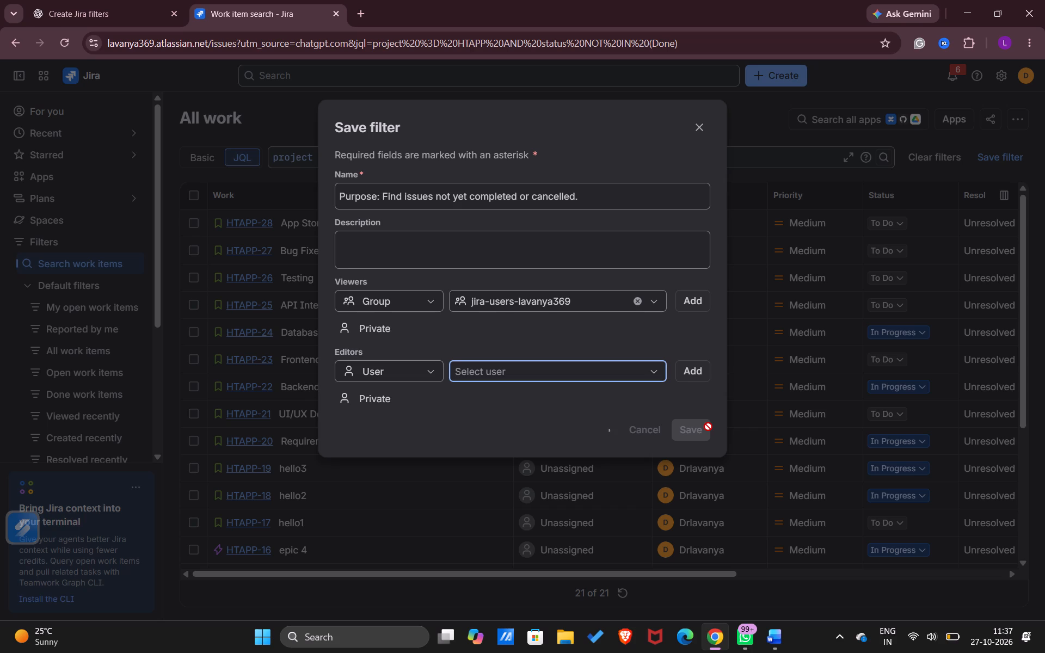
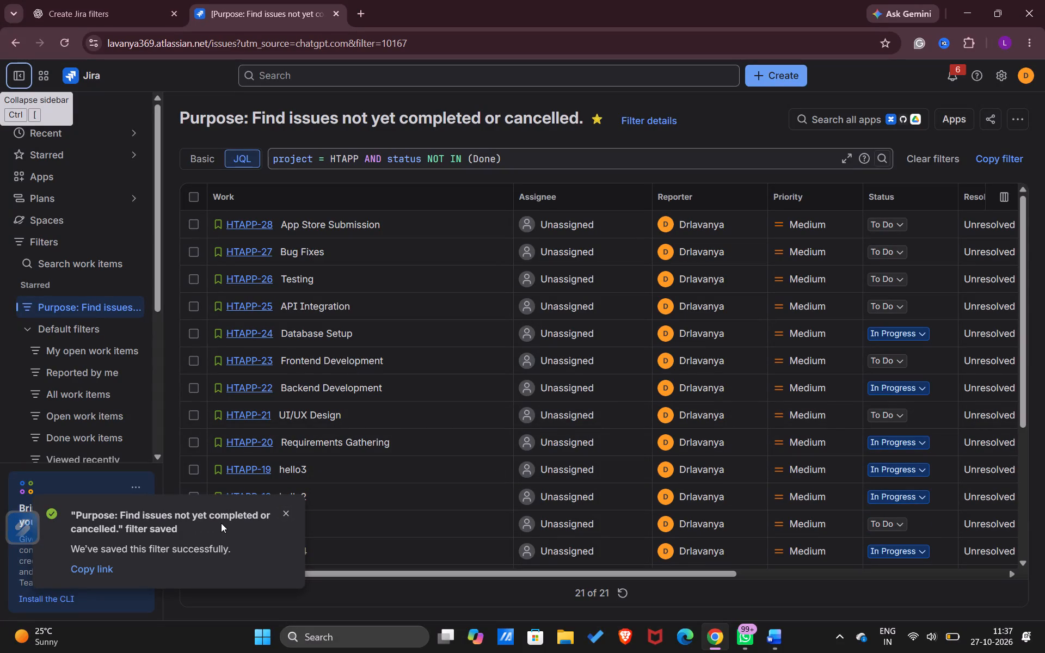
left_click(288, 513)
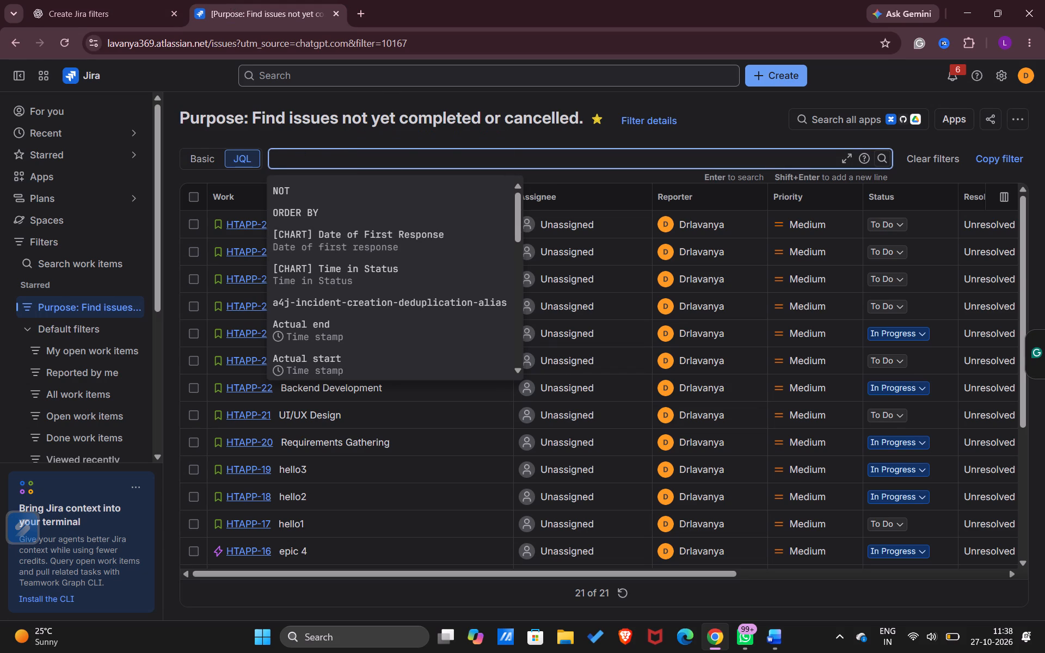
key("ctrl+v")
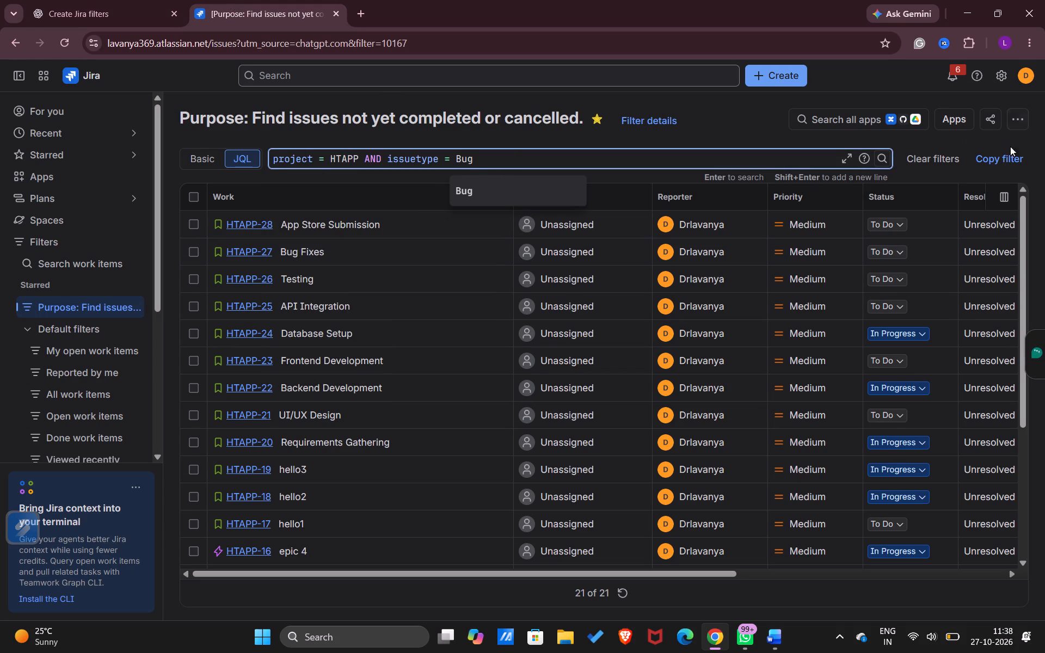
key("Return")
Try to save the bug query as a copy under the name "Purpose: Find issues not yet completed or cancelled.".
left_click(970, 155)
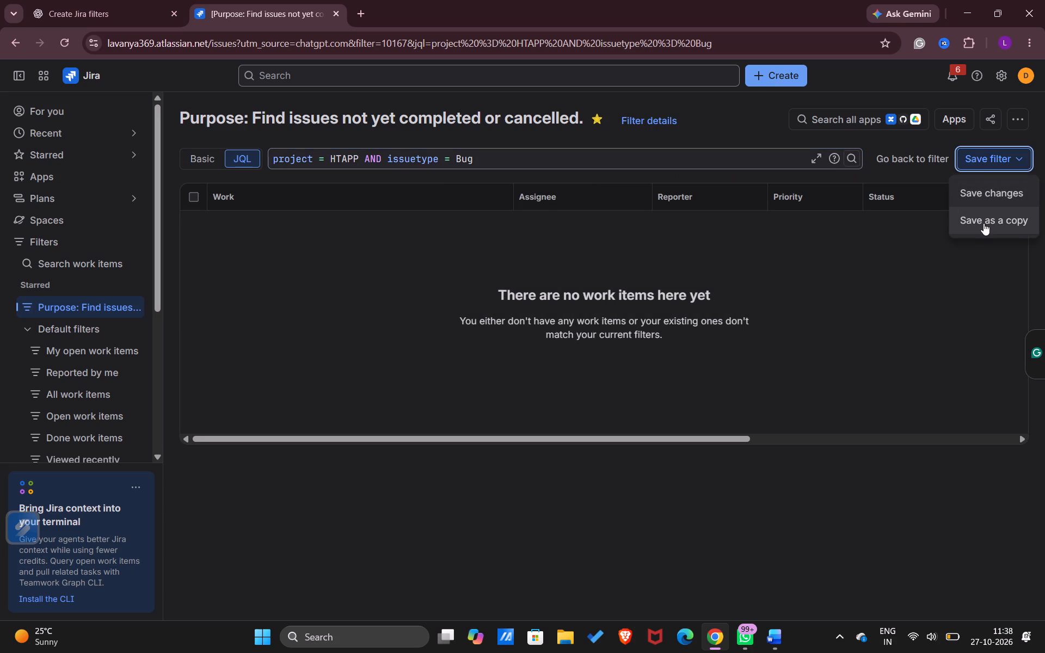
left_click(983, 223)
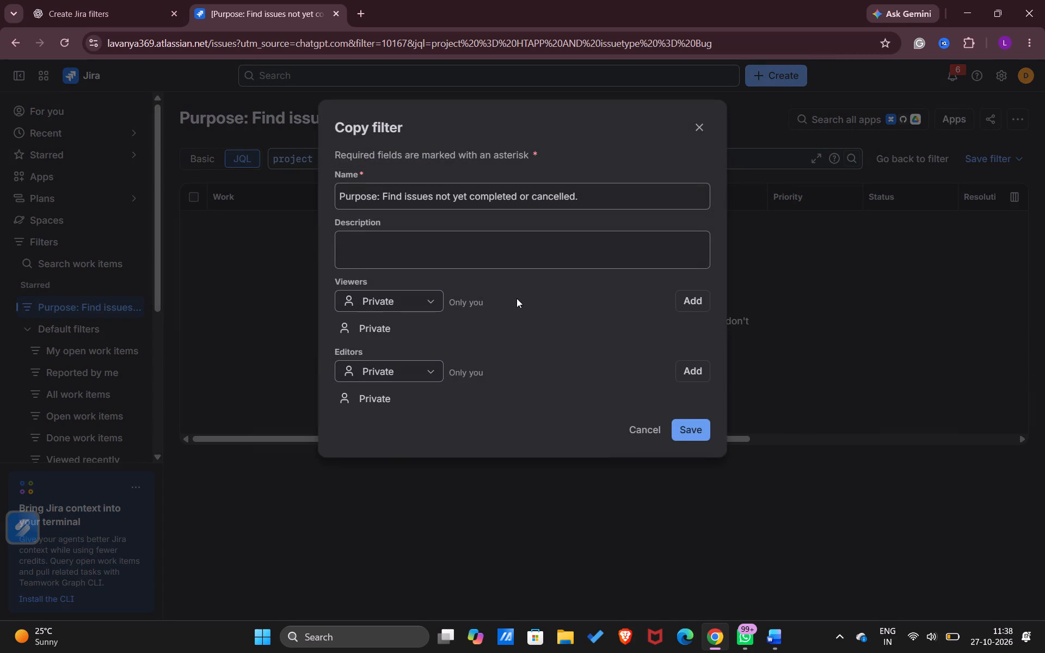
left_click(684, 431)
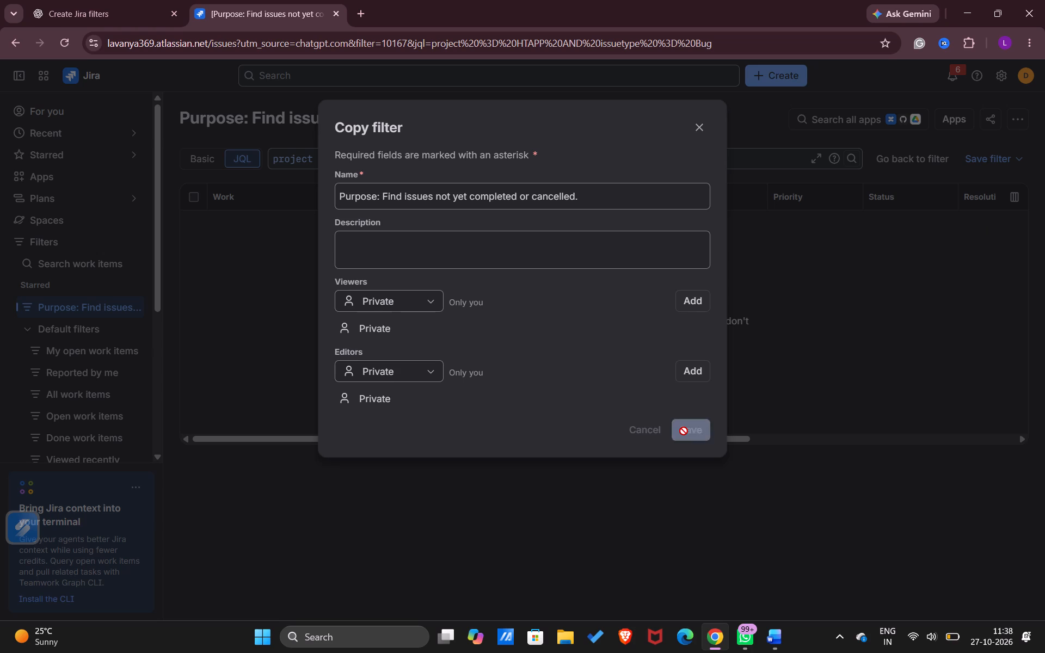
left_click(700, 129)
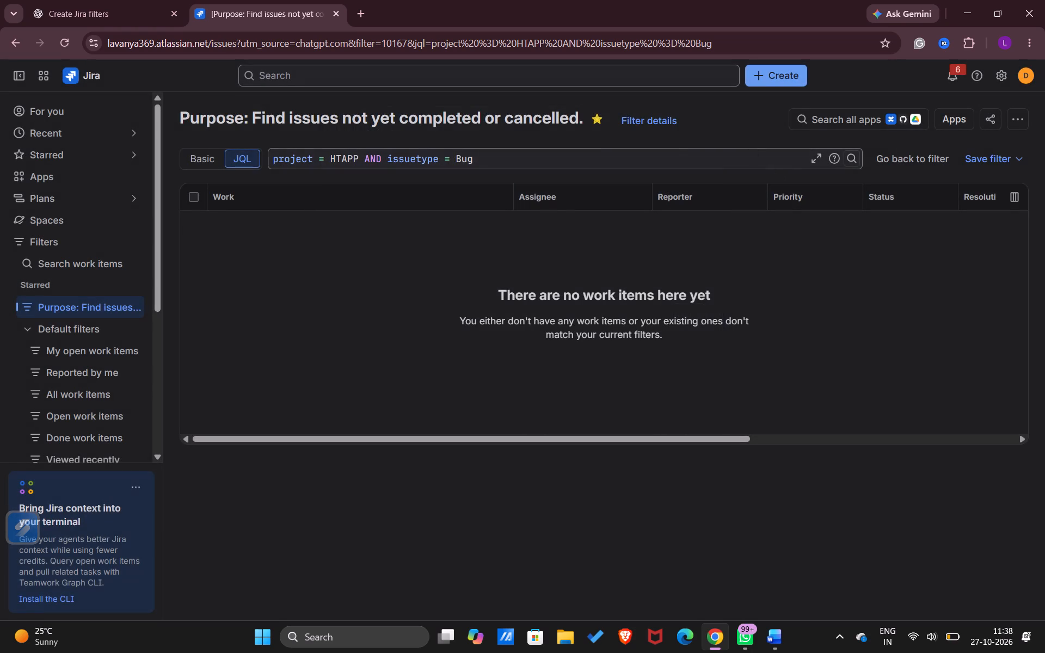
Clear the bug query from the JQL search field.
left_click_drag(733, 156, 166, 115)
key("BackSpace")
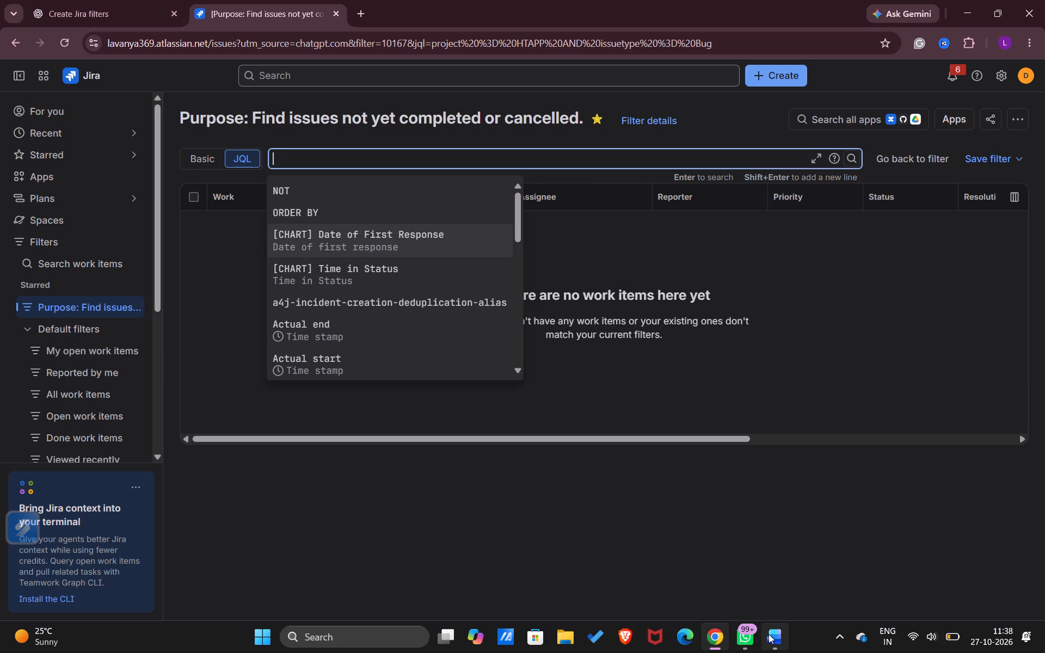
Switch to the LAB_9_AGILE document in Word and read the Task 2 instructions on sharing a saved filter.
left_click(762, 545)
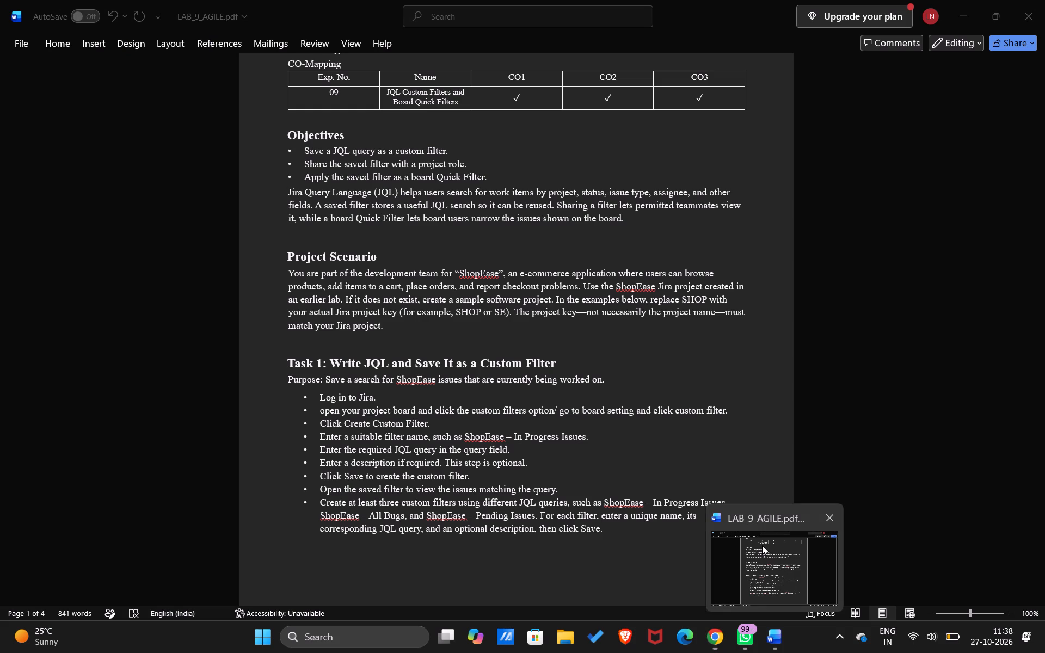
scroll(619, 452, "down", 6)
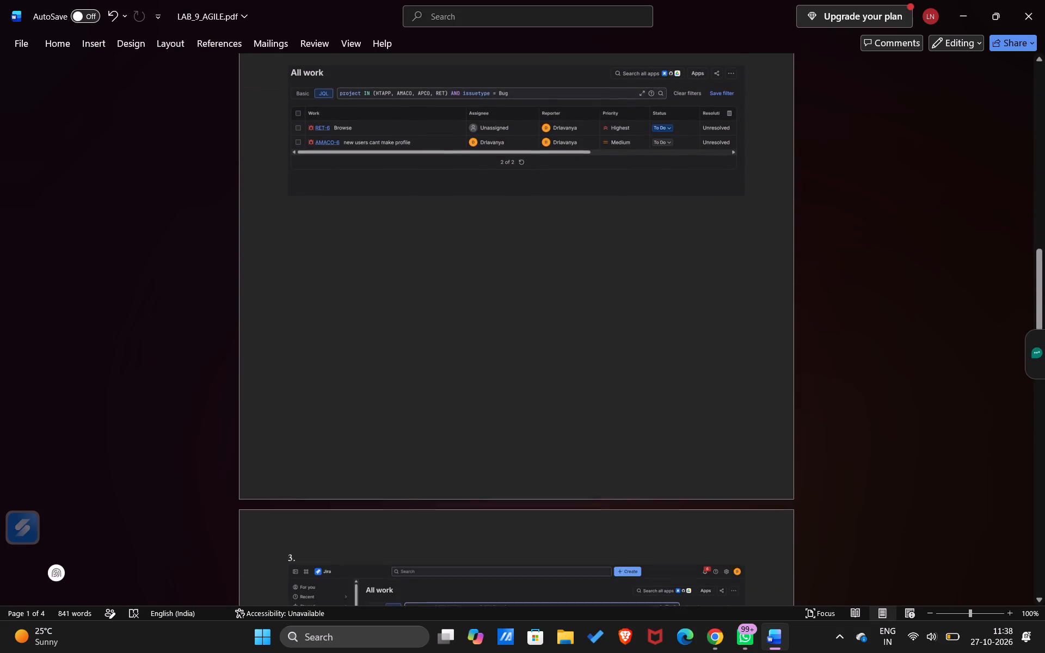
scroll(619, 452, "down", 5)
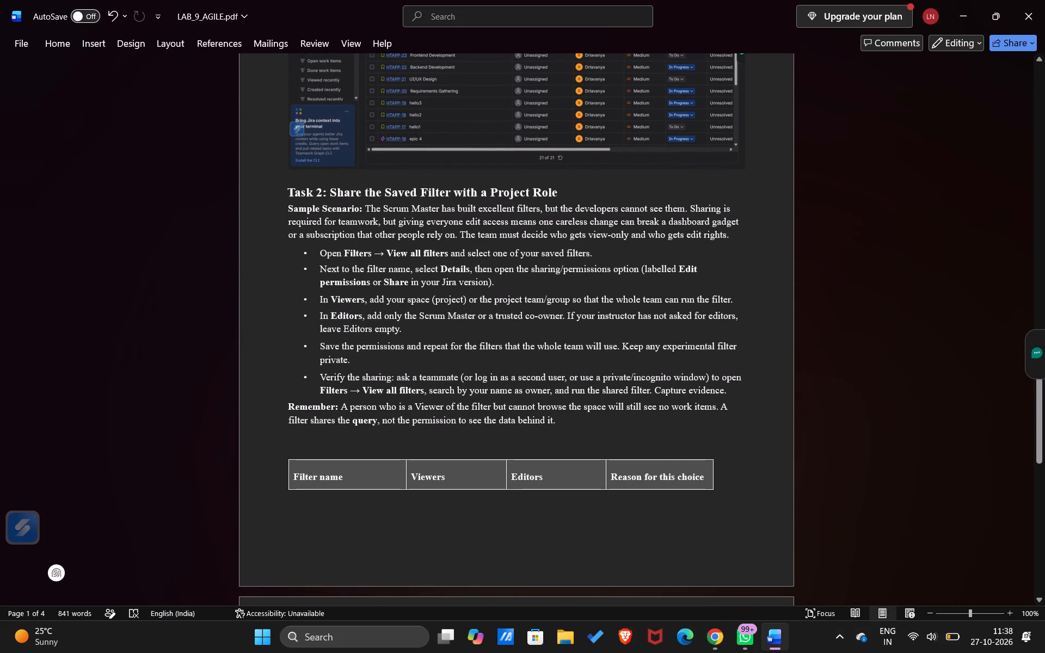
scroll(619, 452, "down", 1)
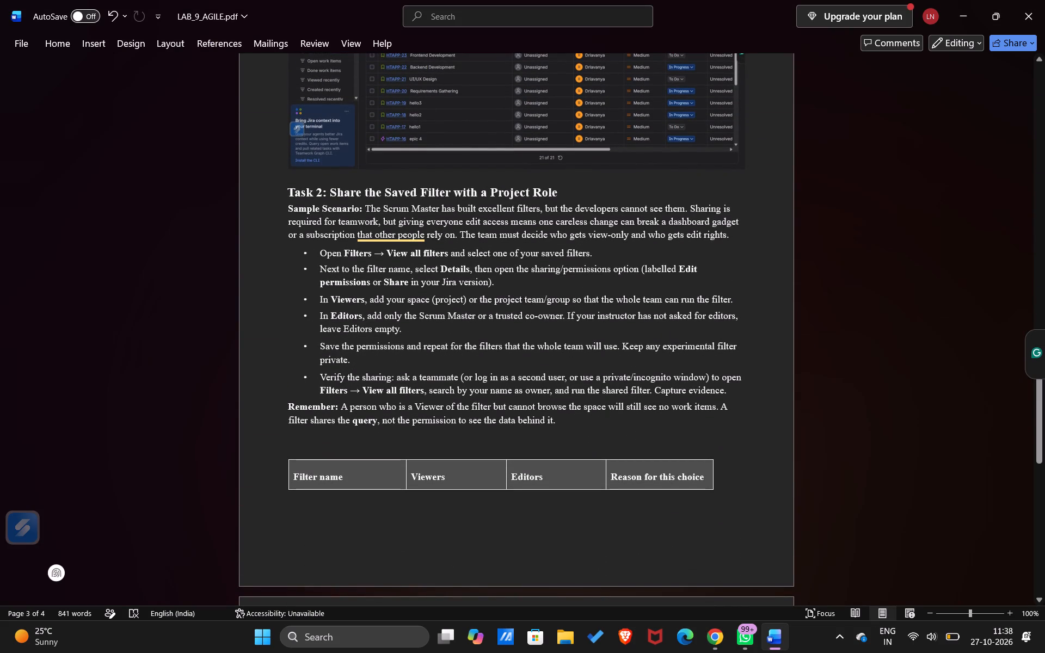
scroll(619, 452, "down", 1)
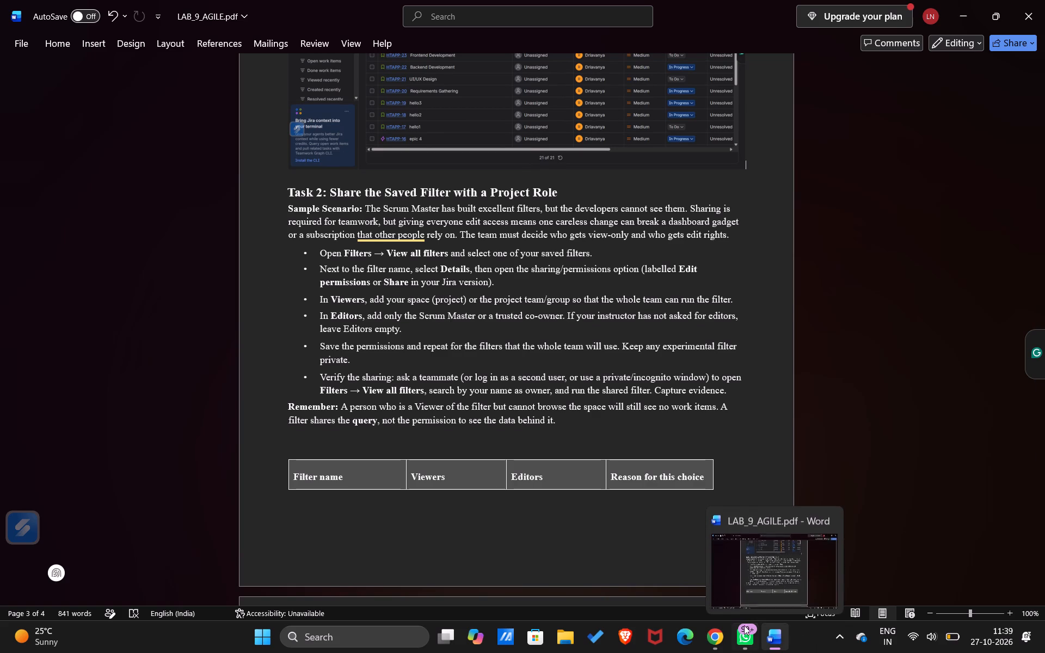
Return to Jira in Chrome, switch the search to Basic mode and view the saved filter's details and permissions.
left_click(712, 633)
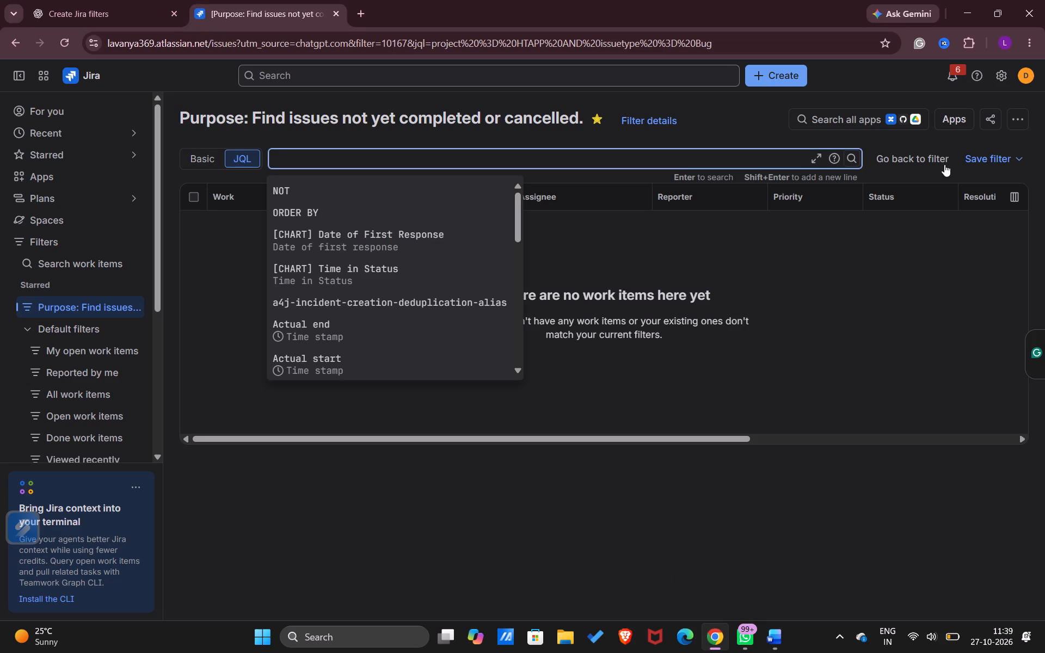
left_click(1007, 119)
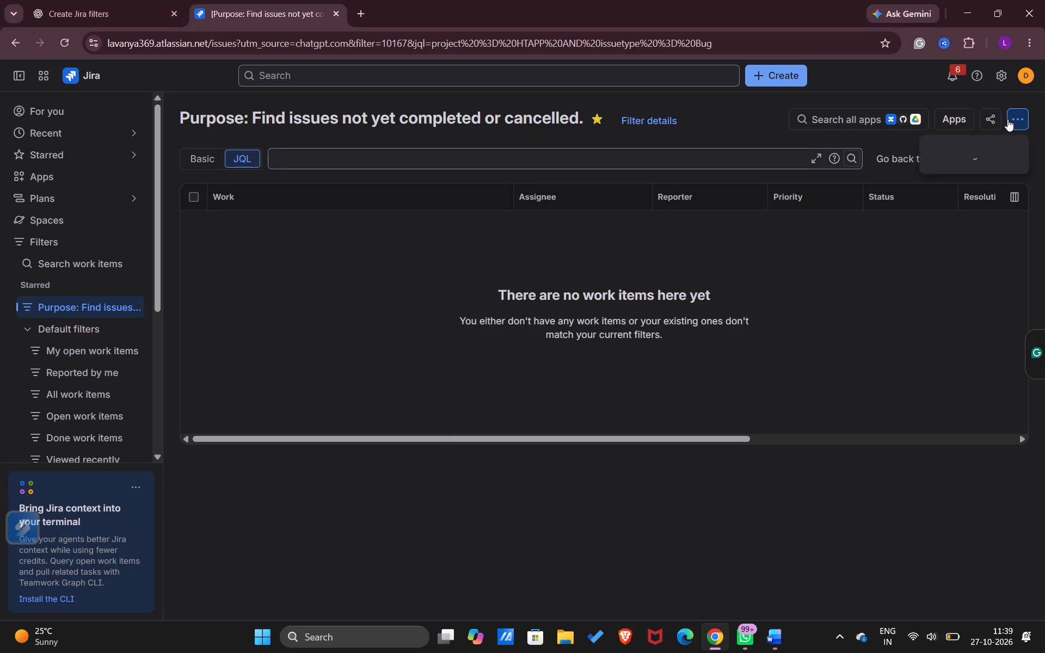
left_click(669, 264)
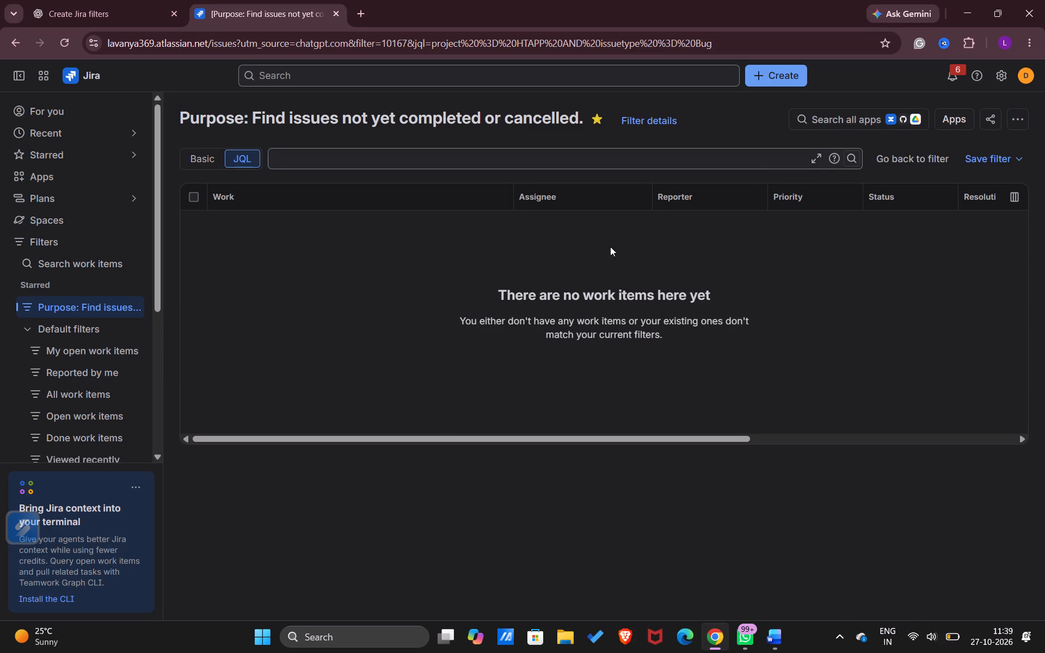
left_click(201, 161)
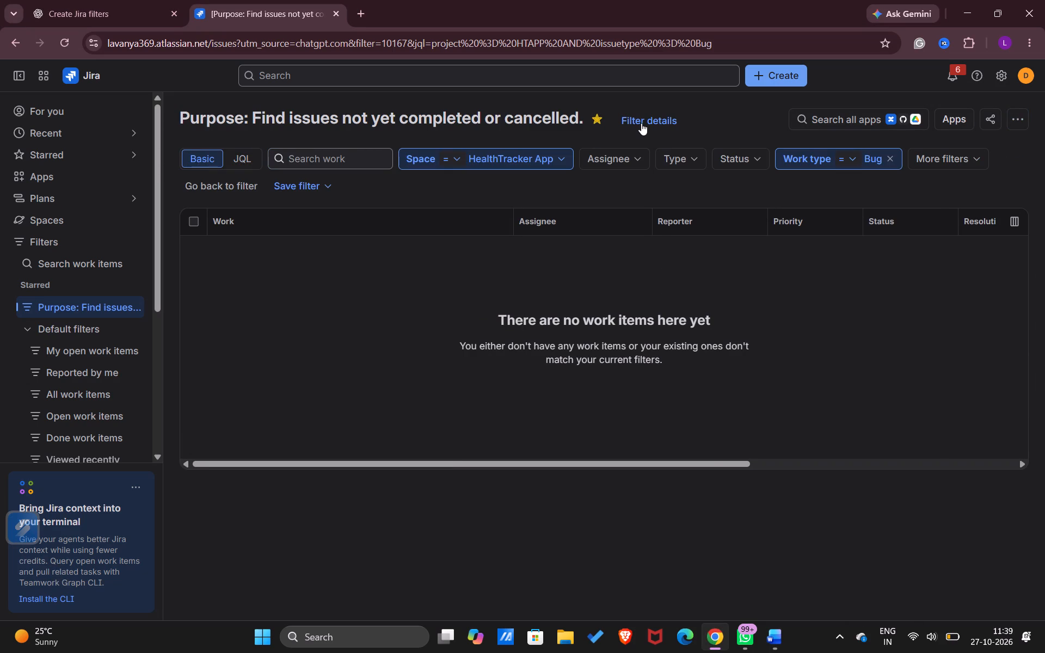
left_click(641, 123)
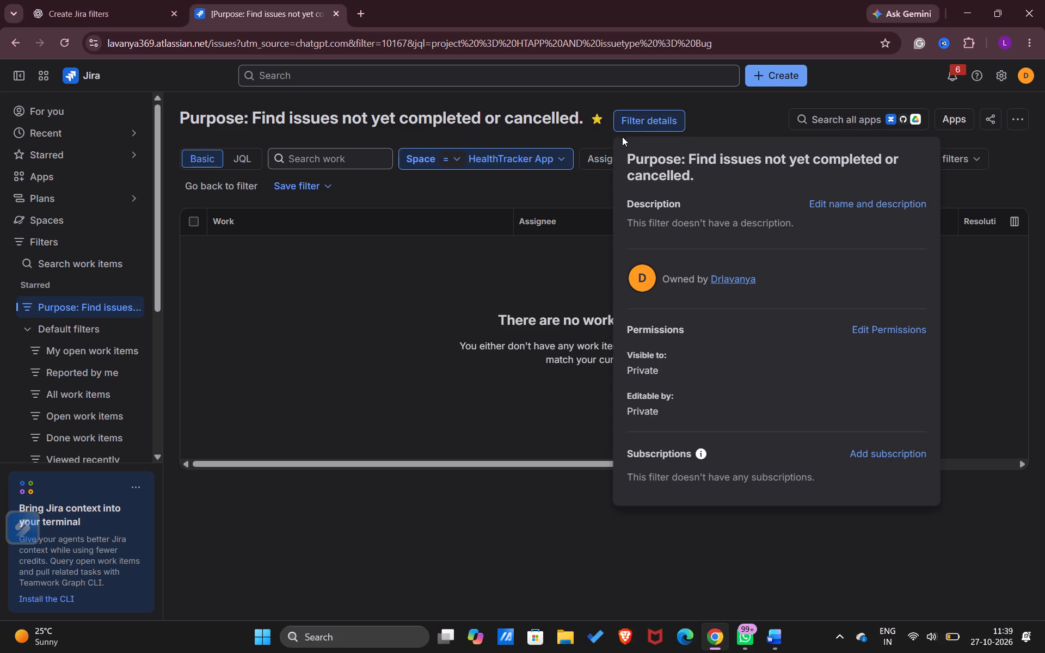
left_click(420, 280)
Browse the Filters section of the sidebar and open the Viewed recently and Done work items default filters.
left_click(78, 242)
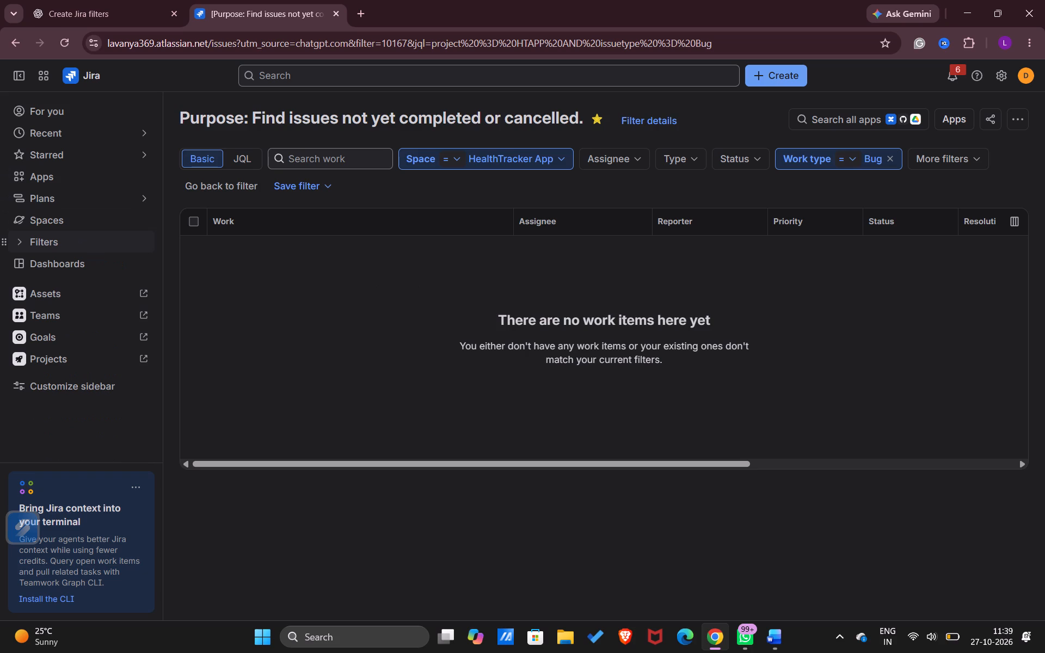
left_click(26, 247)
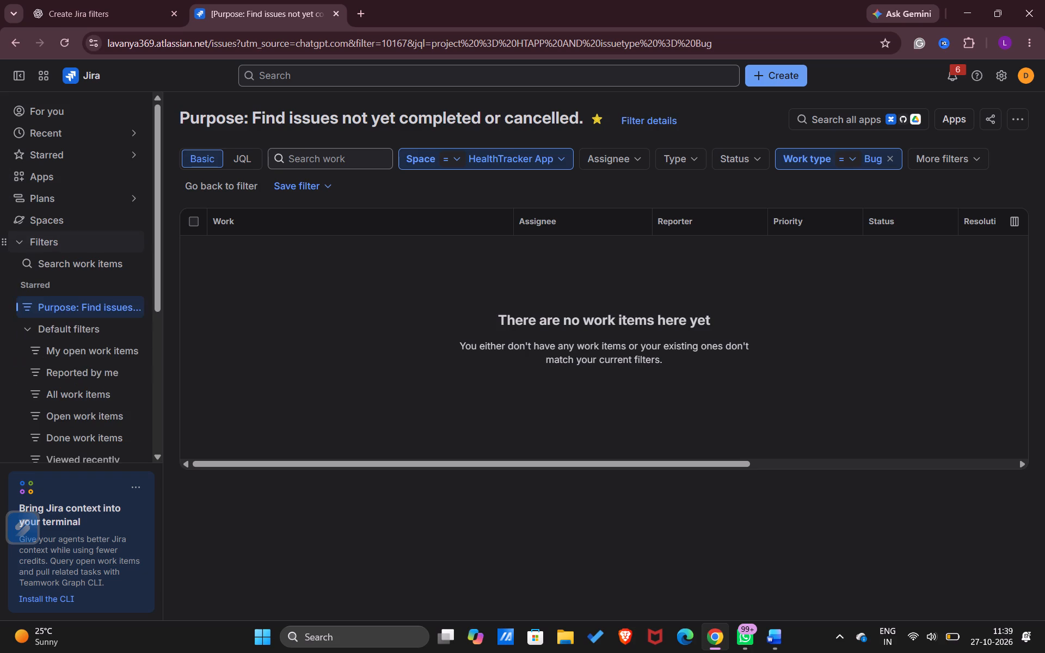
scroll(79, 360, "down", 3)
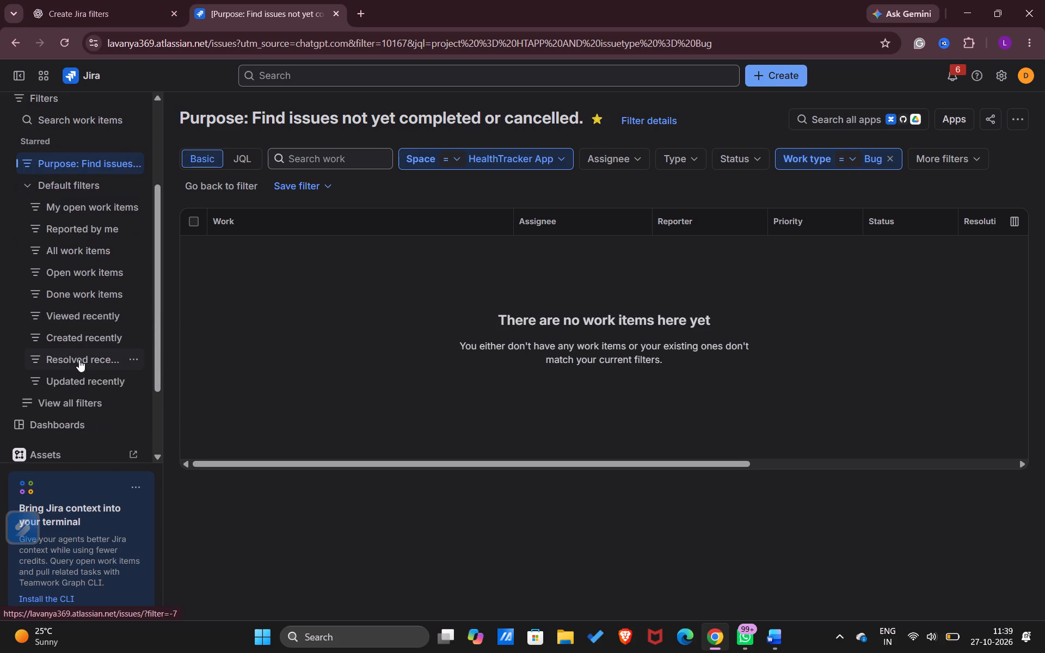
scroll(79, 360, "down", 1)
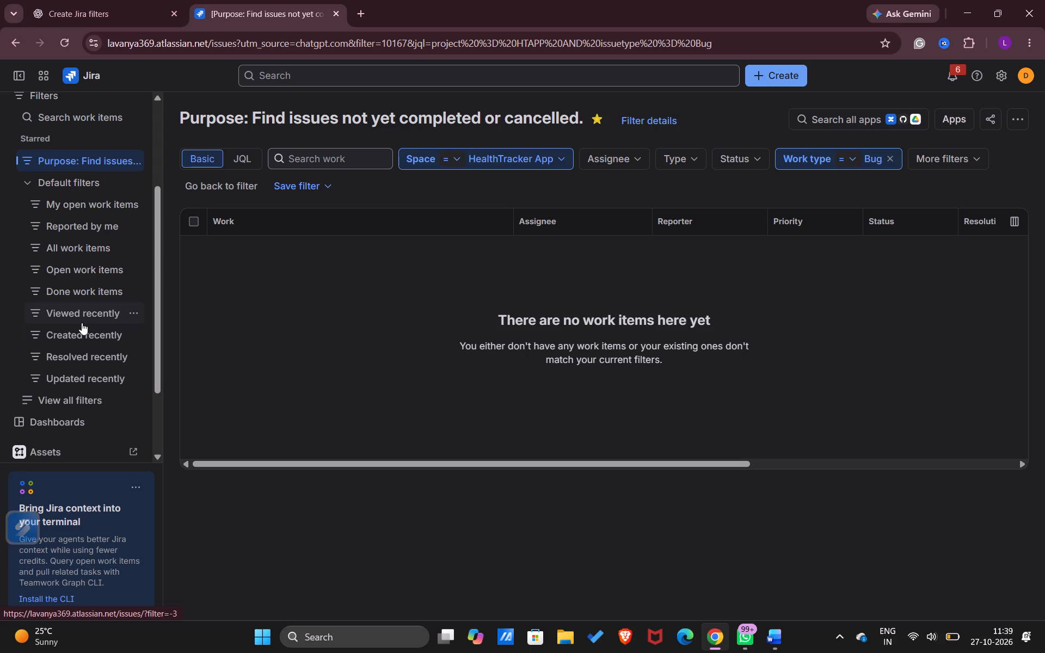
left_click(103, 315)
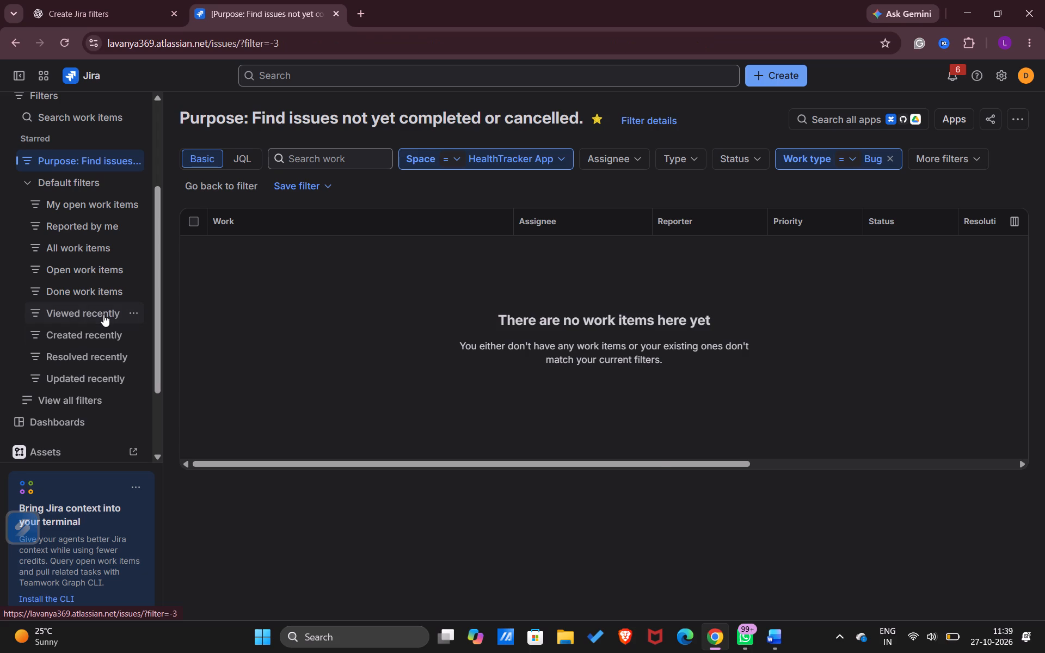
left_click(99, 288)
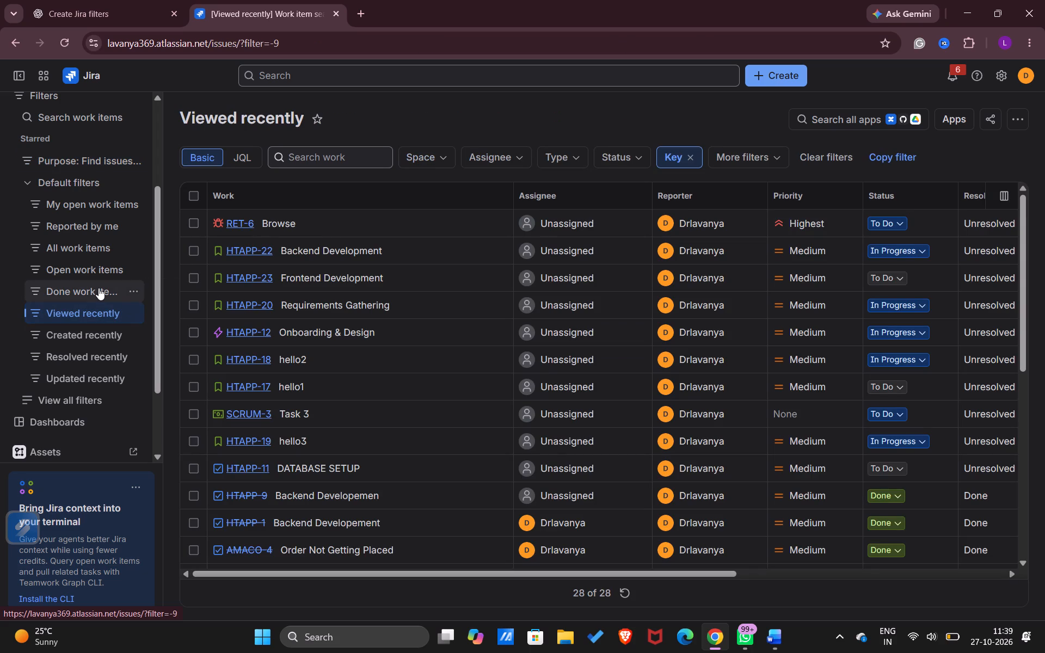
Capture a screenshot of the sidebar's filter list, from Spaces down to View all filters.
scroll(99, 288, "up", 1)
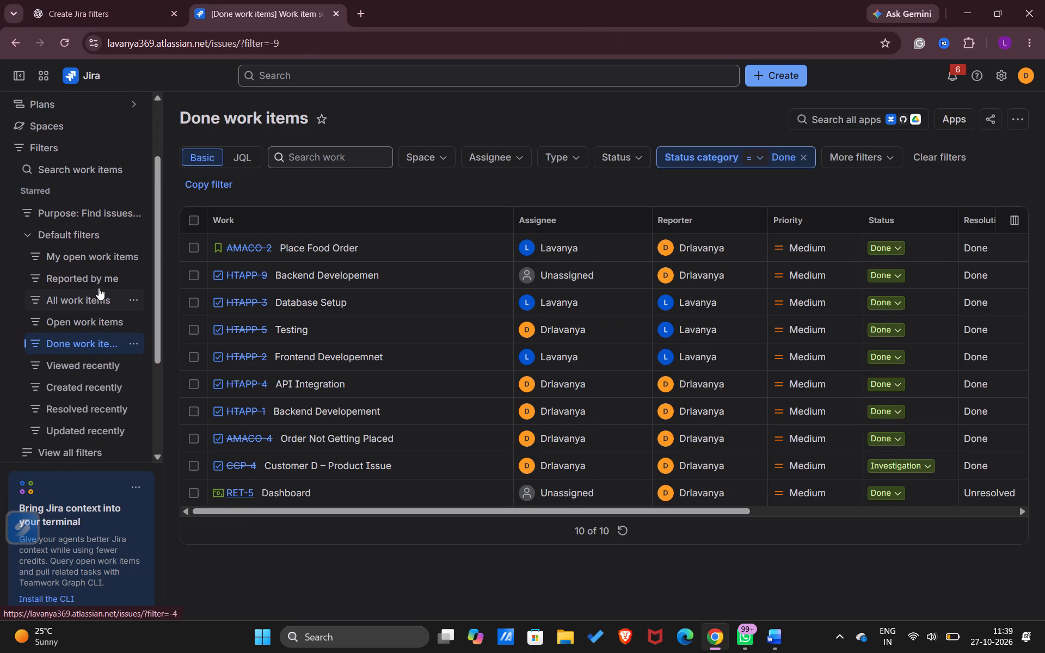
scroll(99, 288, "up", 1)
key("Print")
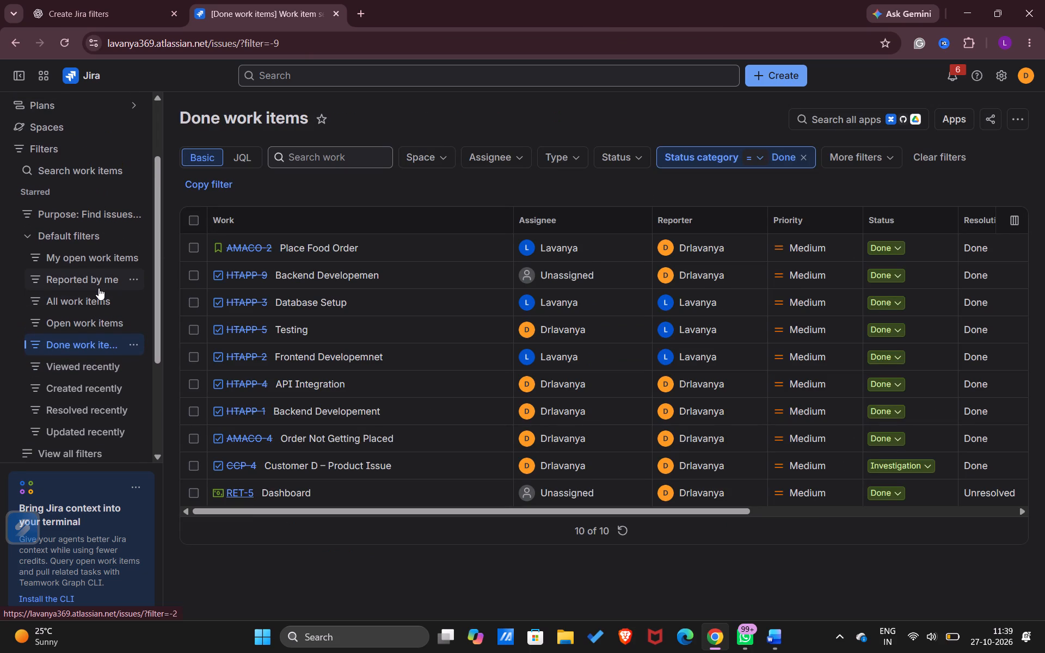
left_click_drag(0, 122, 128, 477)
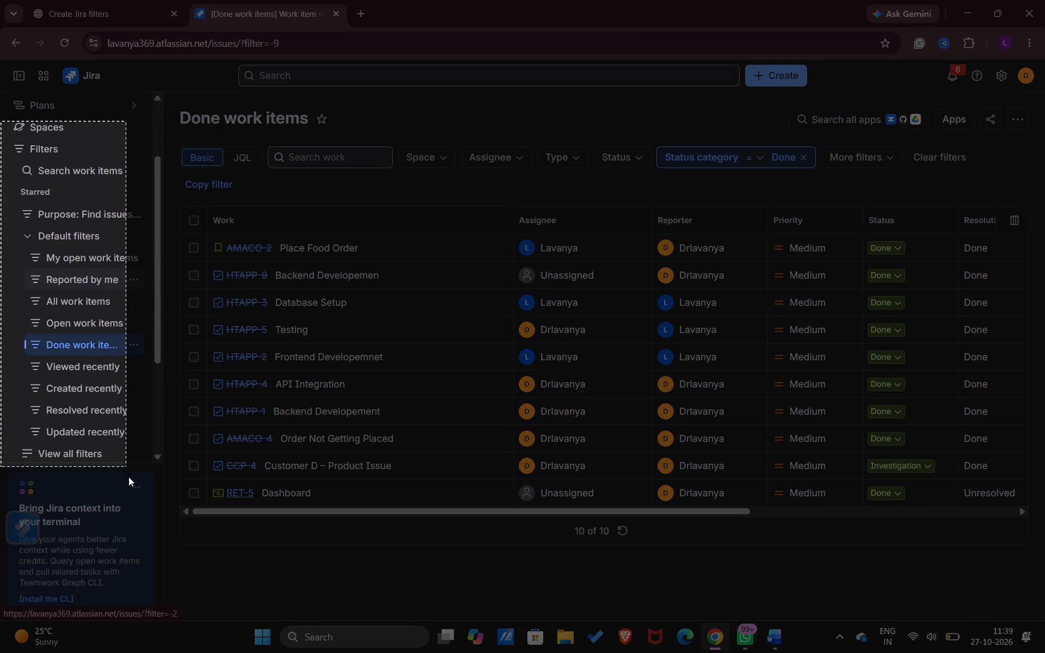
left_click_drag(128, 477, 178, 487)
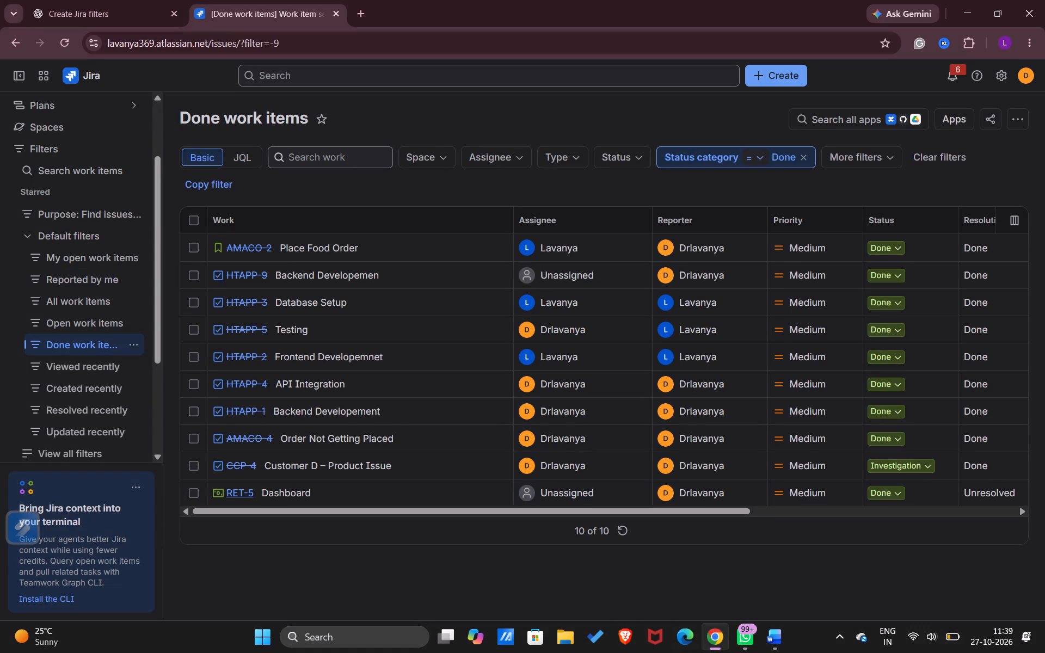
Switch to the LAB_9_AGILE document in Word and paste the filter list screenshot below Task 2's "Verify the sharing" bullet.
left_click(774, 647)
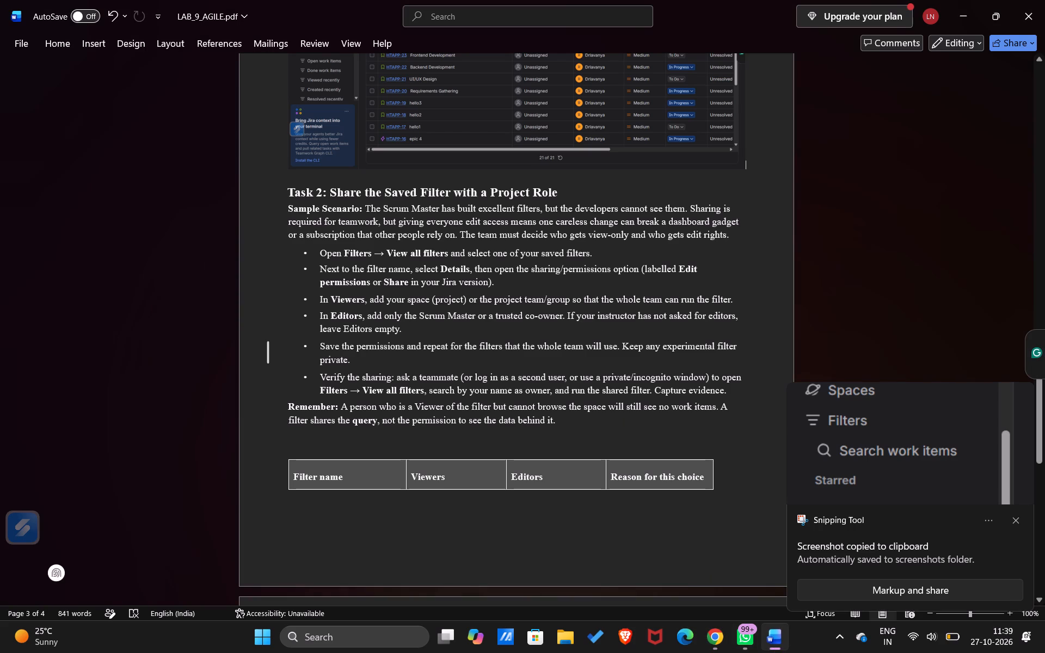
left_click(734, 390)
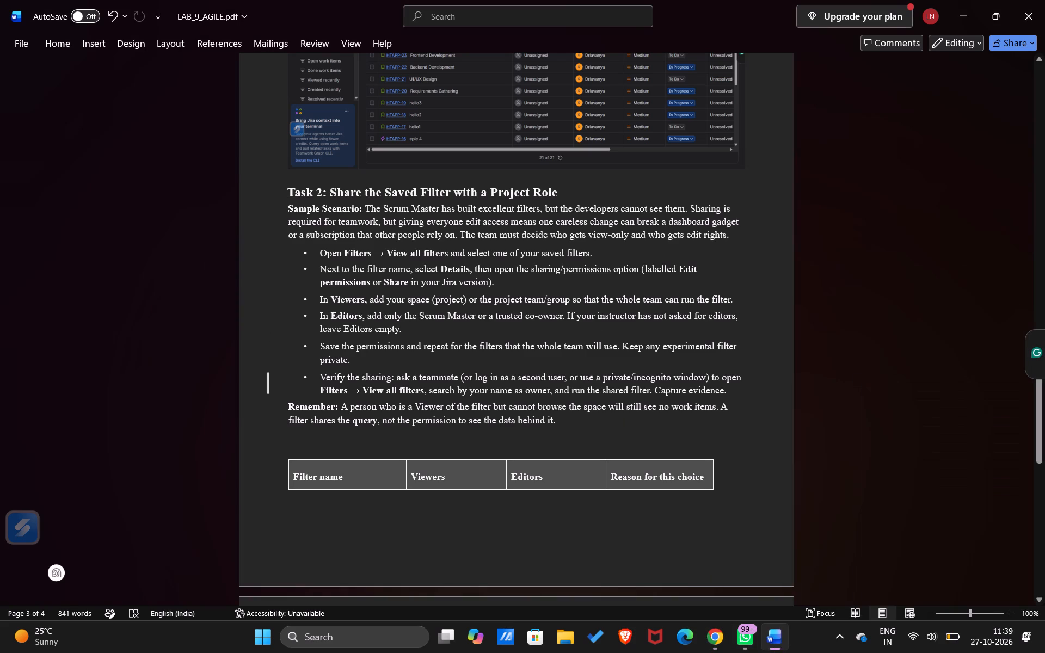
key("Return")
key("ctrl+v")
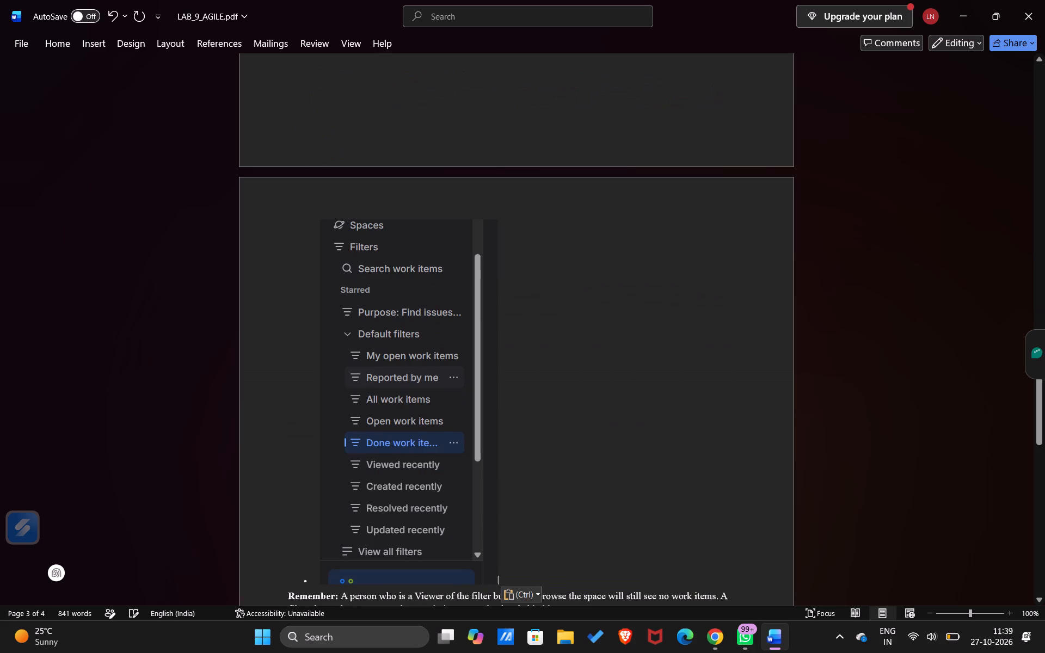
Read through the Task 2 permissions table, the Task 3 instructions and the Instructions for Submission.
scroll(734, 390, "down", 3)
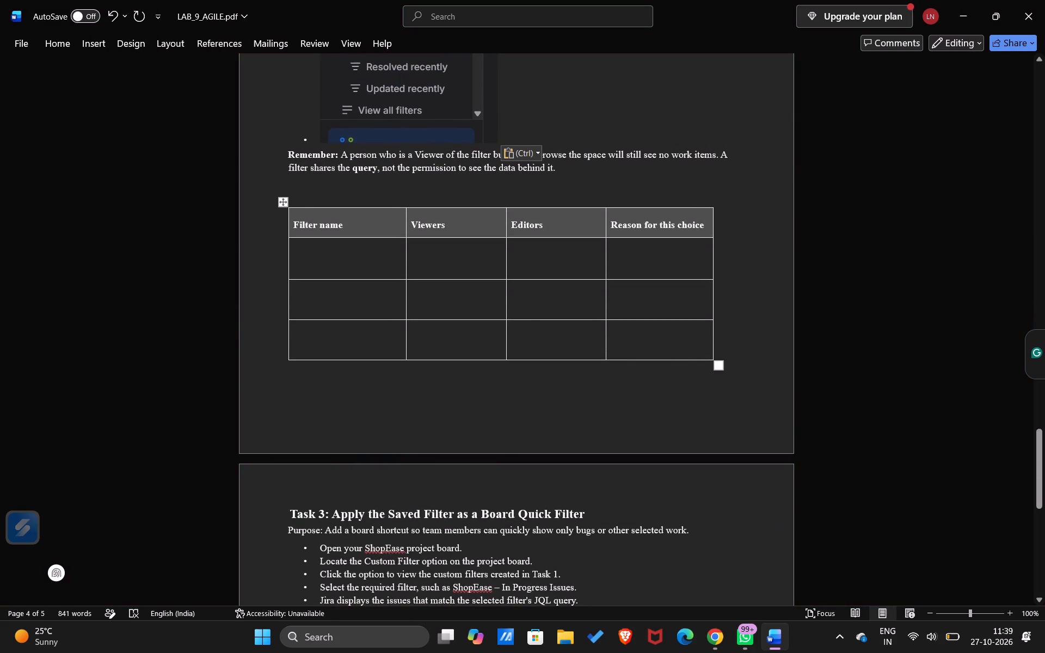
scroll(633, 299, "down", 1)
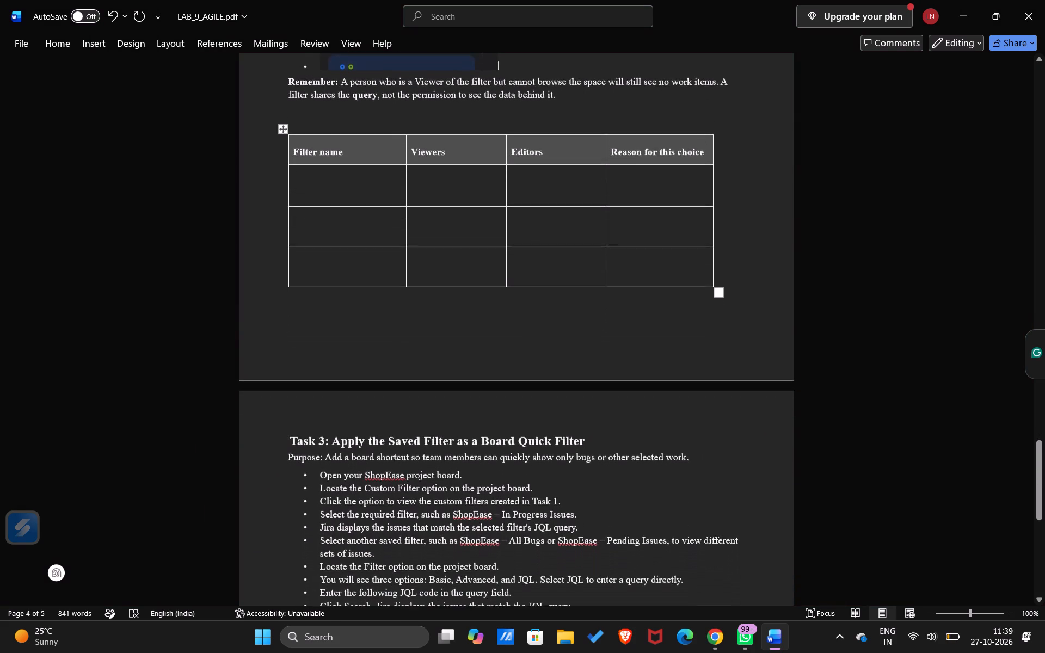
scroll(633, 299, "down", 2)
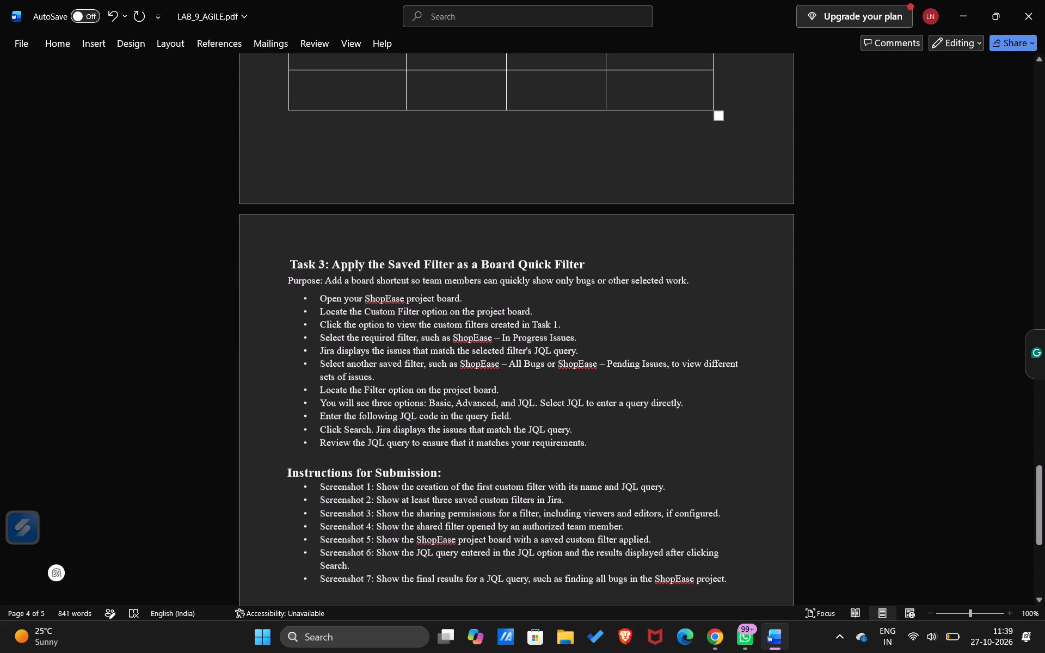
scroll(633, 299, "down", 1)
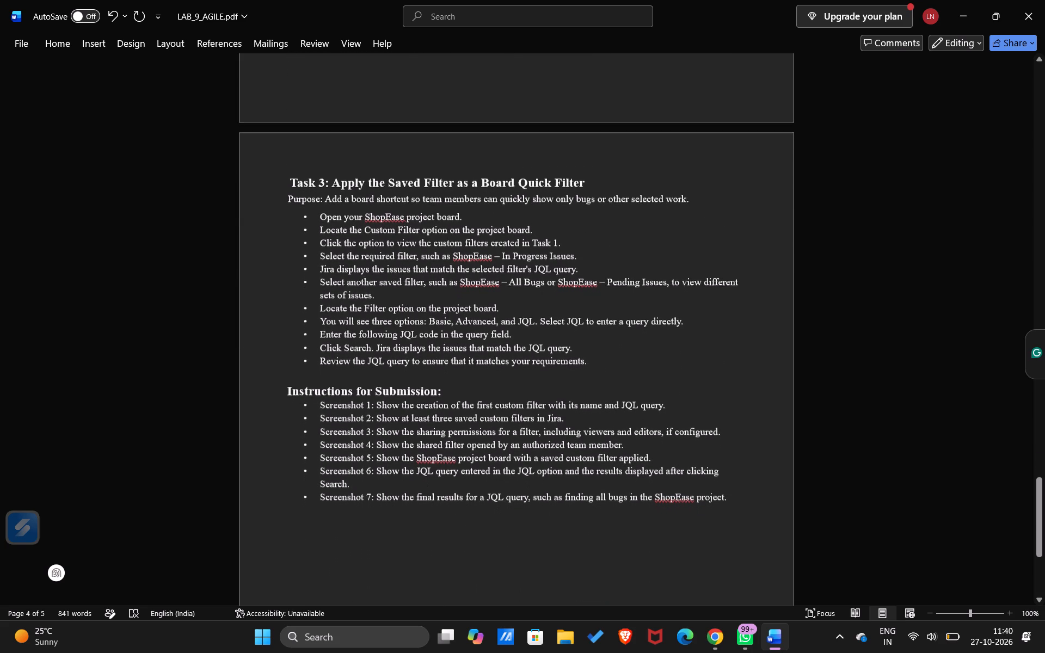
scroll(633, 299, "down", 2)
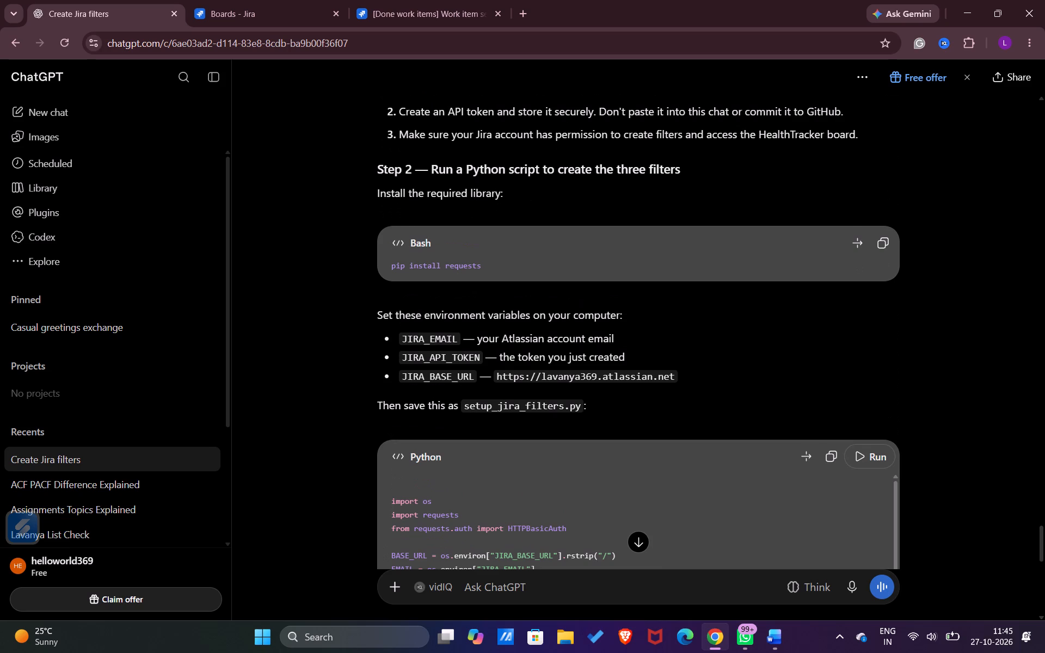
scroll(469, 353, "up", 1)
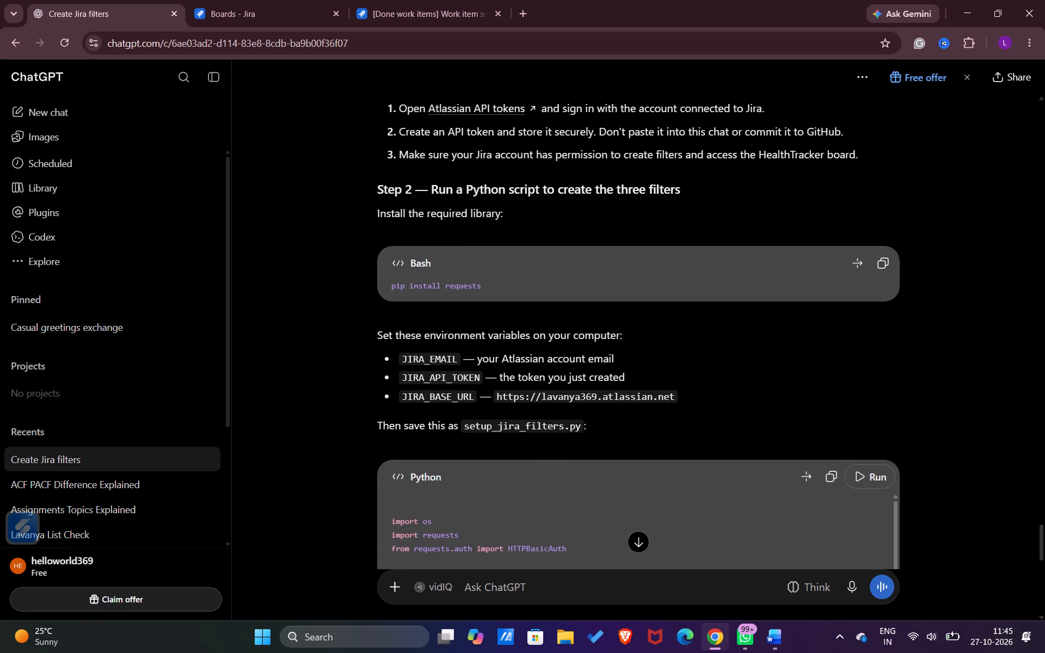
scroll(469, 353, "up", 3)
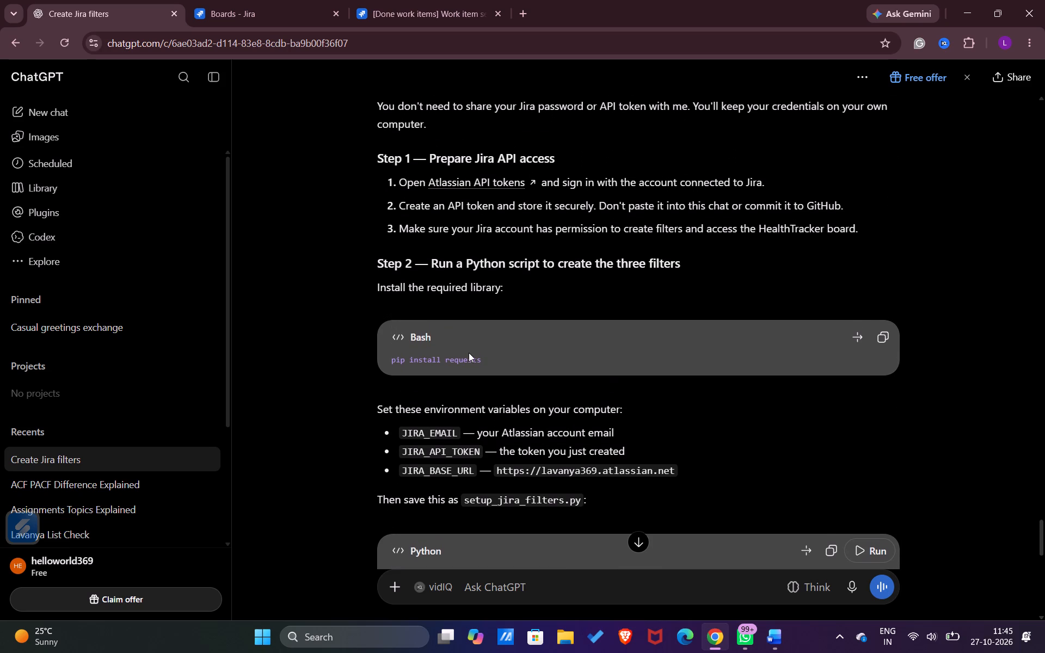
scroll(469, 353, "up", 1)
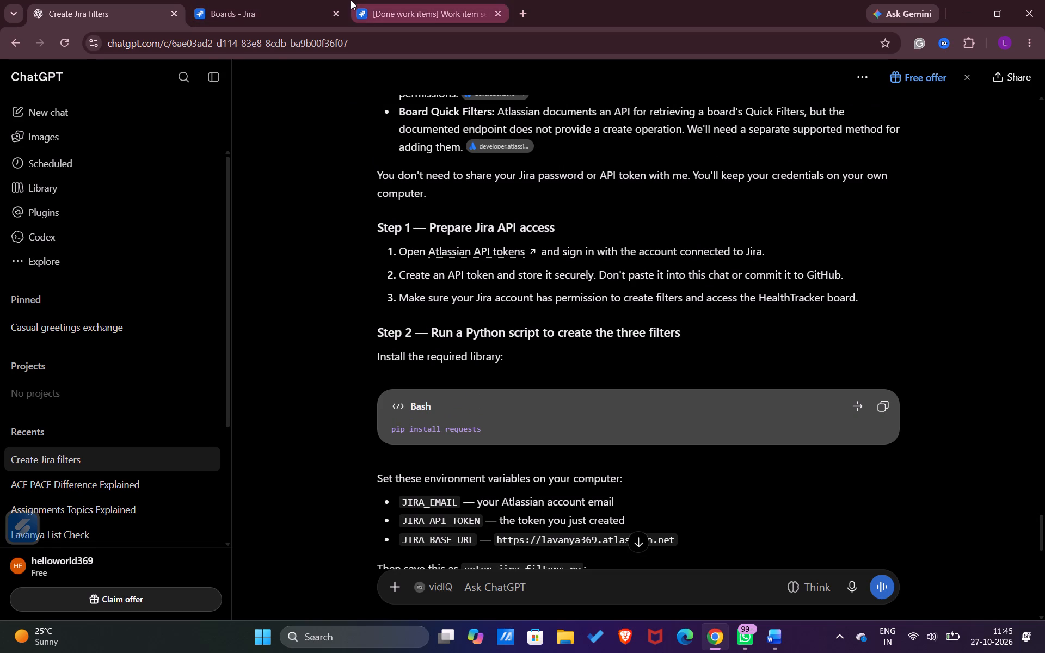
Check the Jira boards page, and review Task 3 and the submission instructions in the Word lab document.
left_click(288, 0)
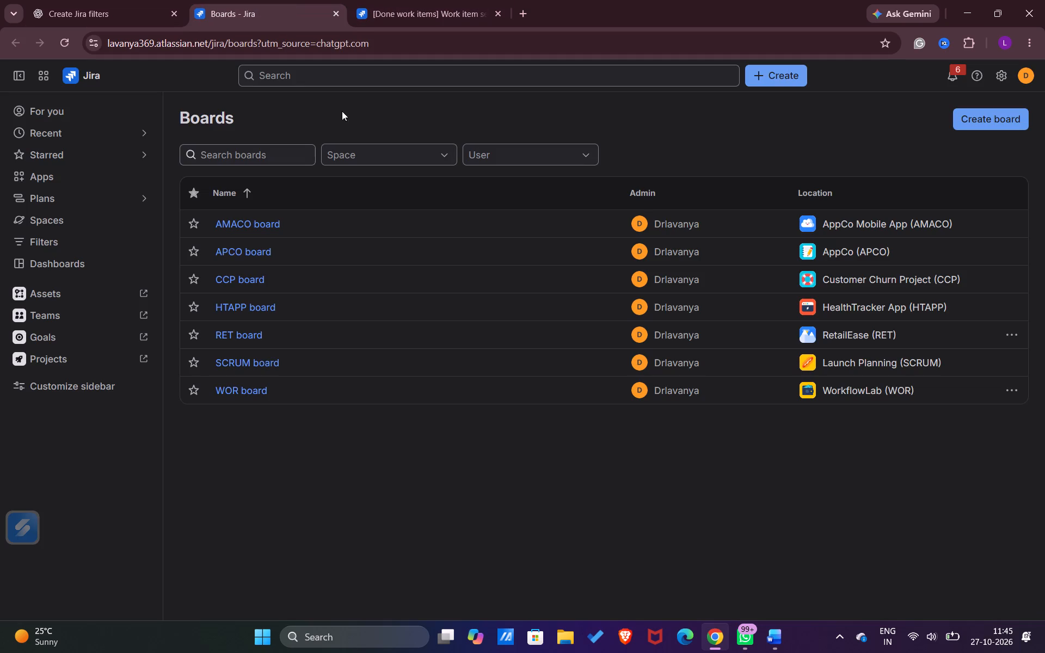
left_click(768, 631)
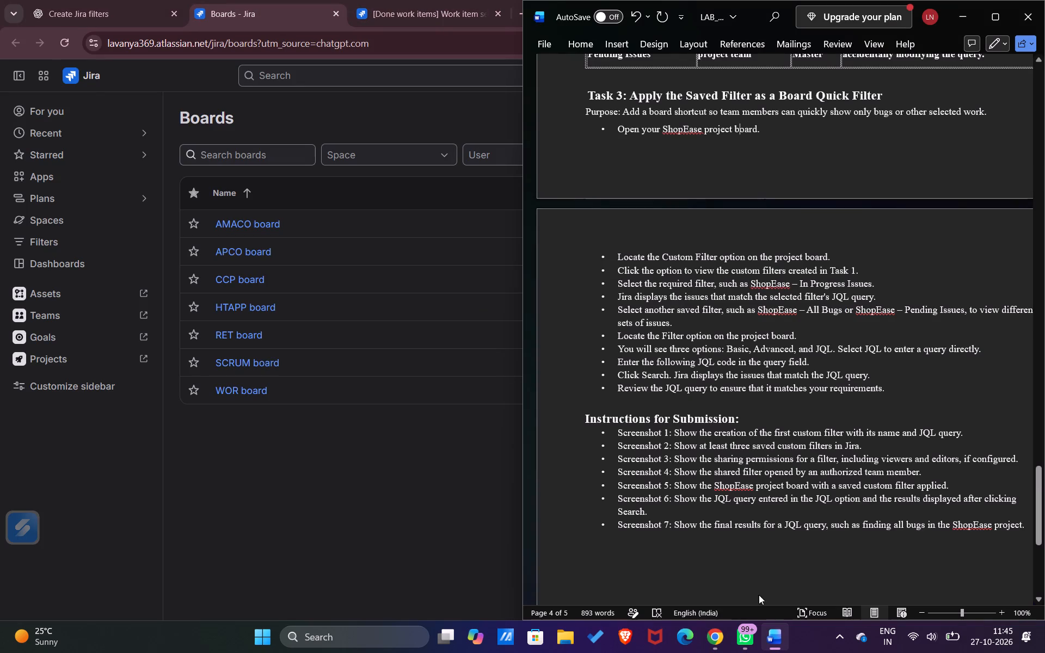
scroll(821, 452, "down", 1)
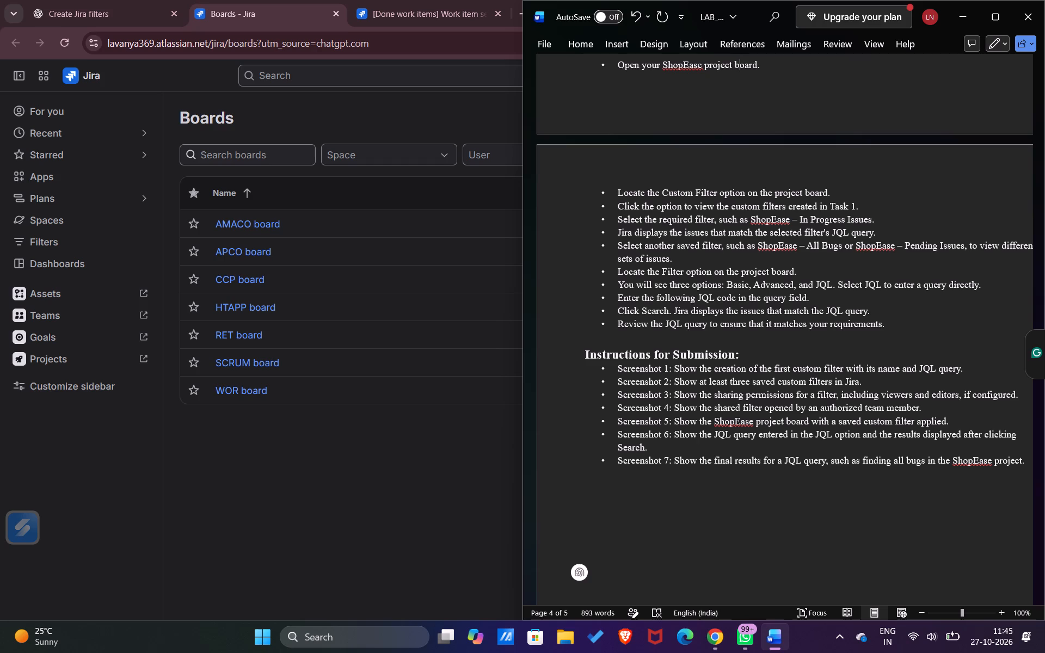
scroll(821, 452, "right", 1)
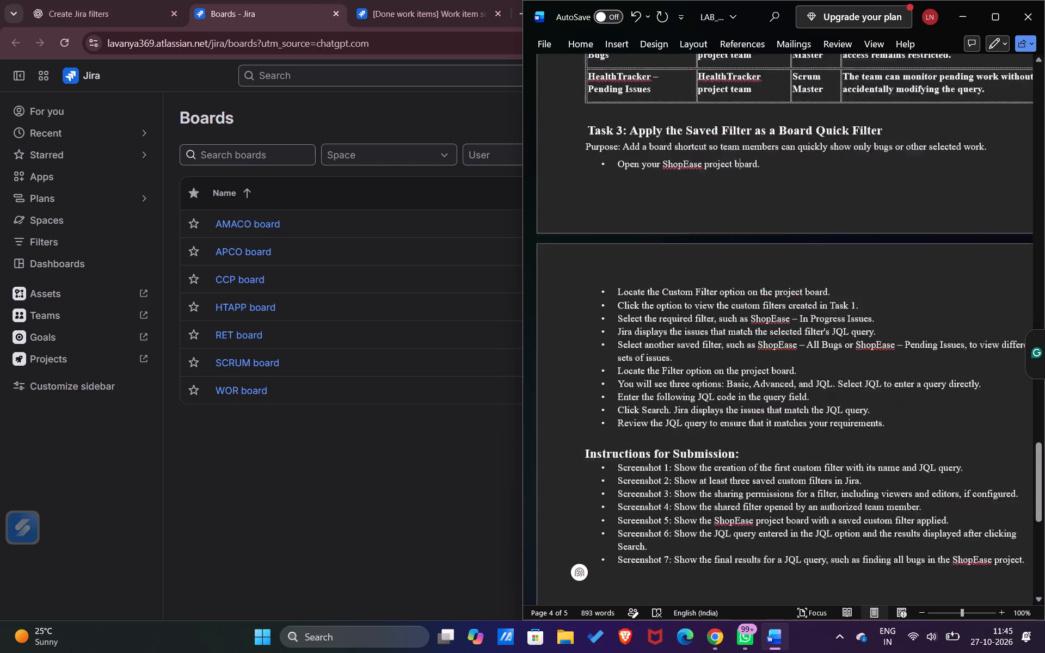
scroll(821, 452, "right", 1)
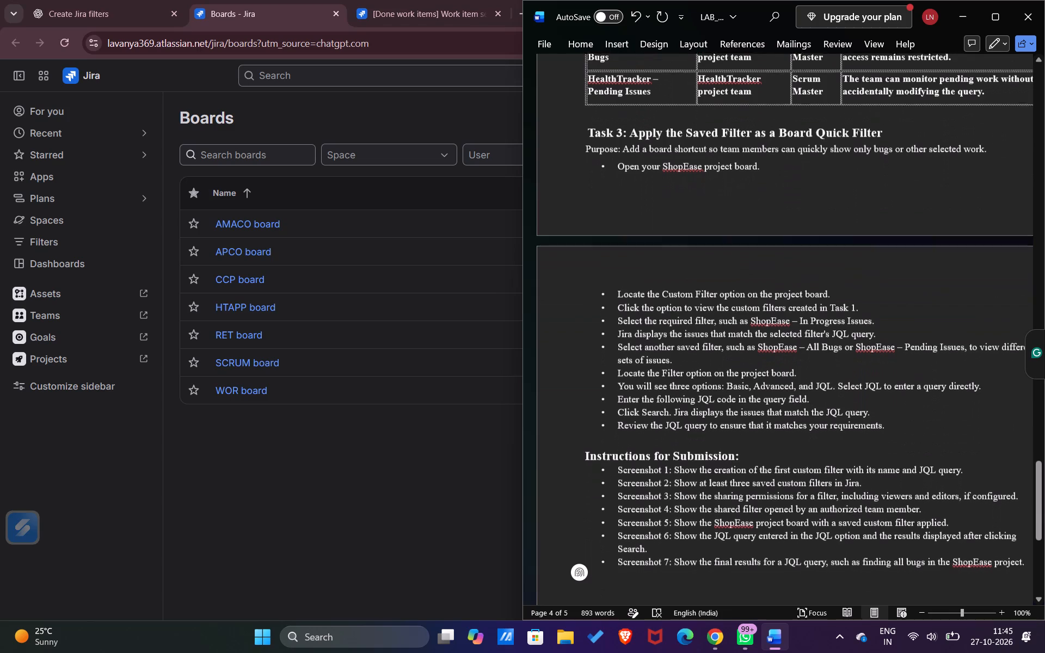
scroll(821, 452, "right", 1)
scroll(821, 452, "down", 1)
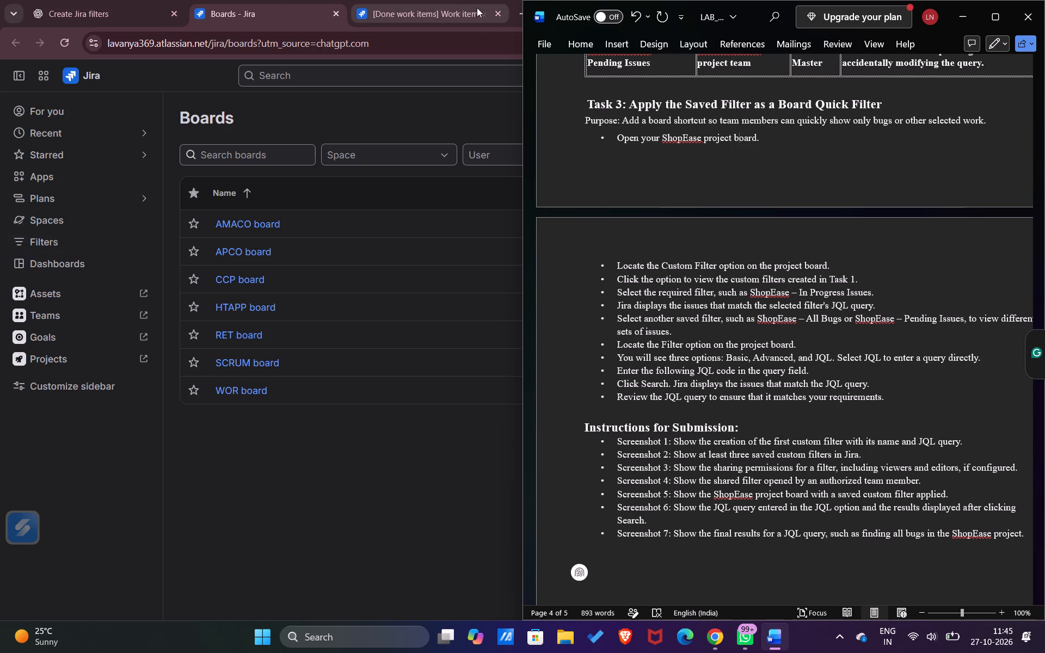
Return to Jira's Done work items page in Chrome and close the separate Boards page.
left_click(458, 0)
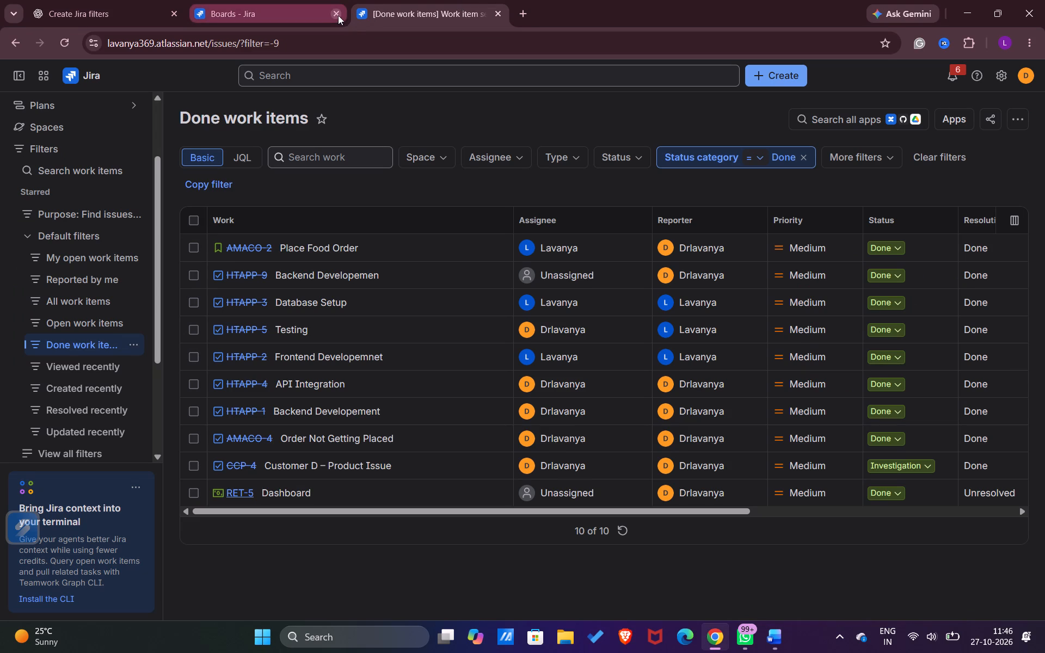
left_click(338, 15)
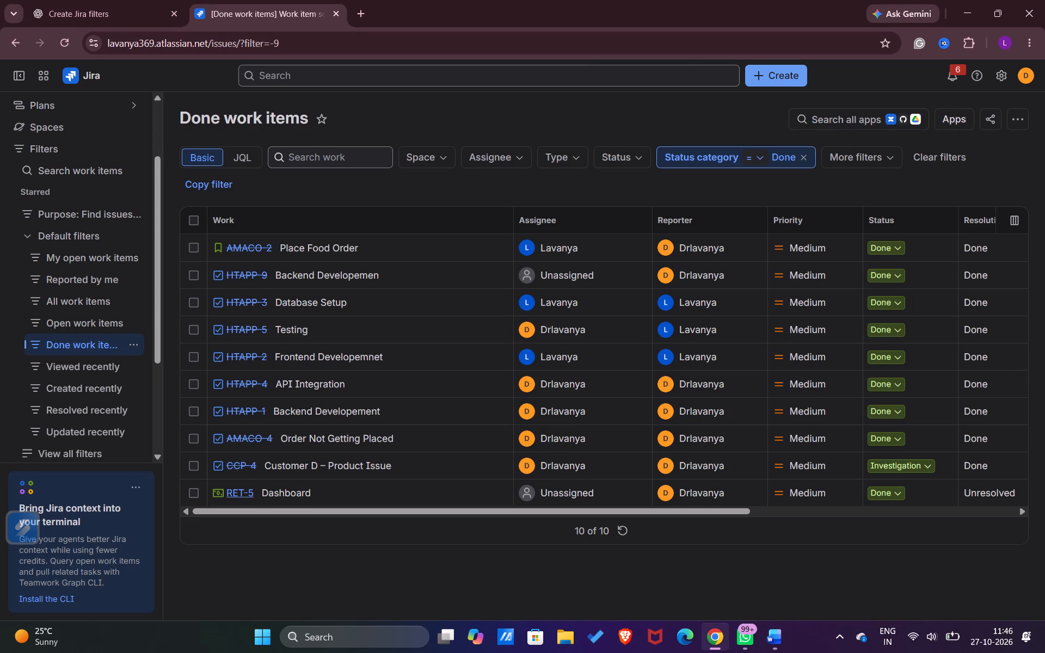
Show the Done work items filter as a JQL query, inspect it in the expanded editor, and run it.
left_click(253, 162)
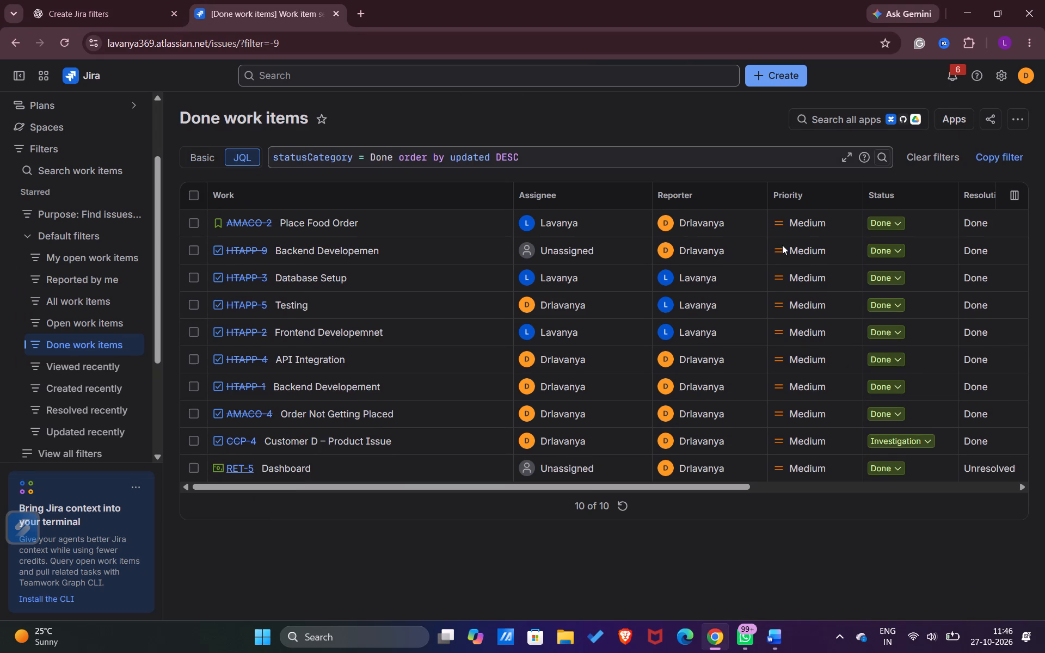
left_click(819, 159)
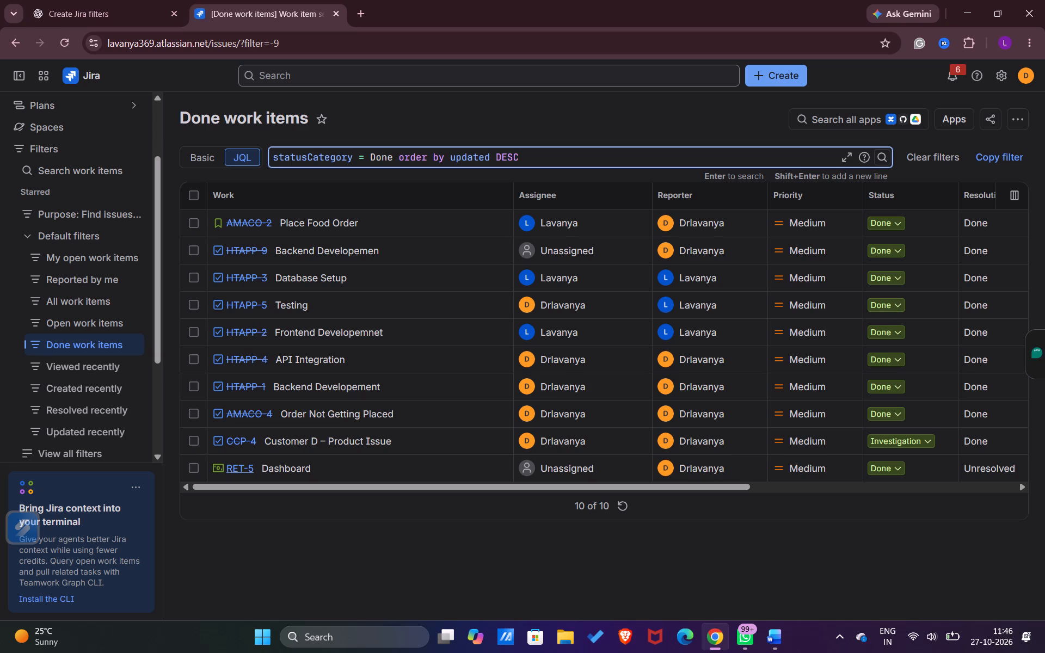
left_click(825, 158)
left_click(848, 158)
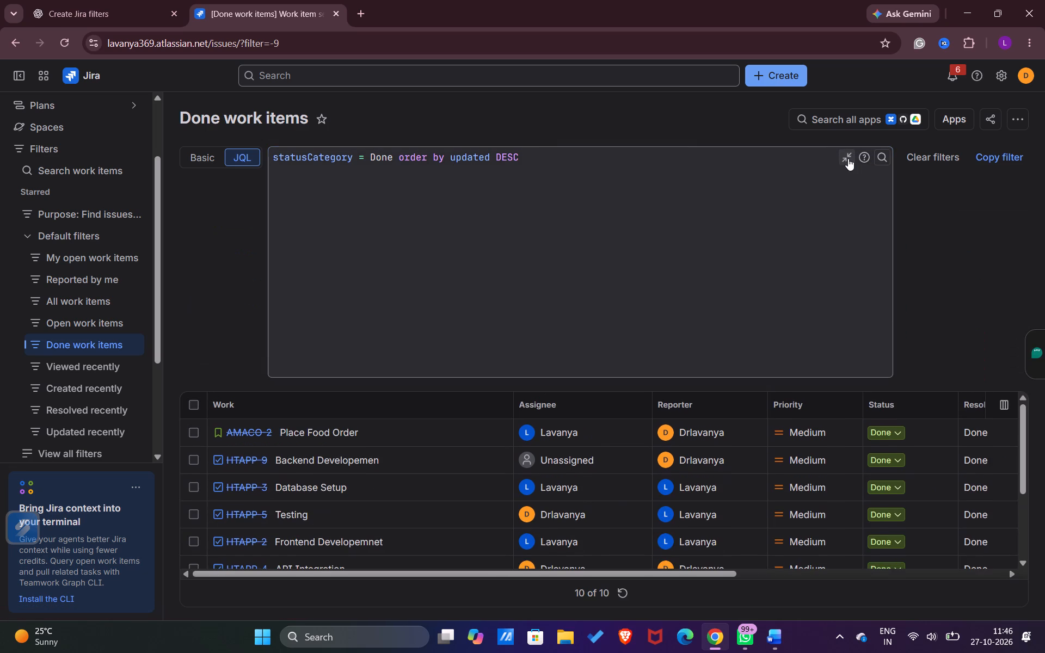
left_click(848, 158)
left_click(795, 159)
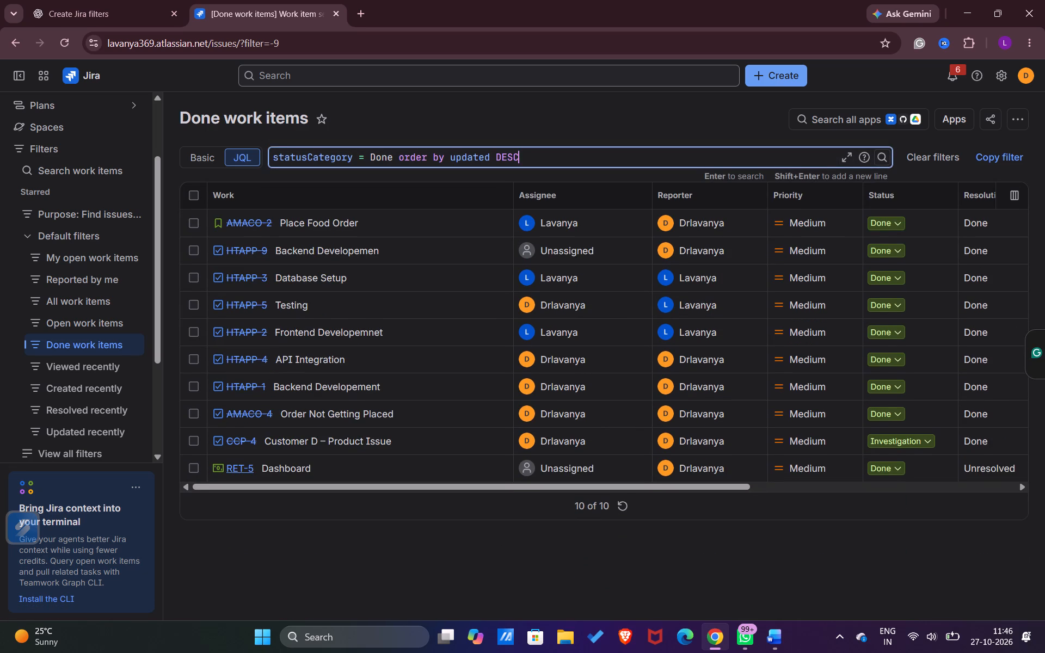
key("Return")
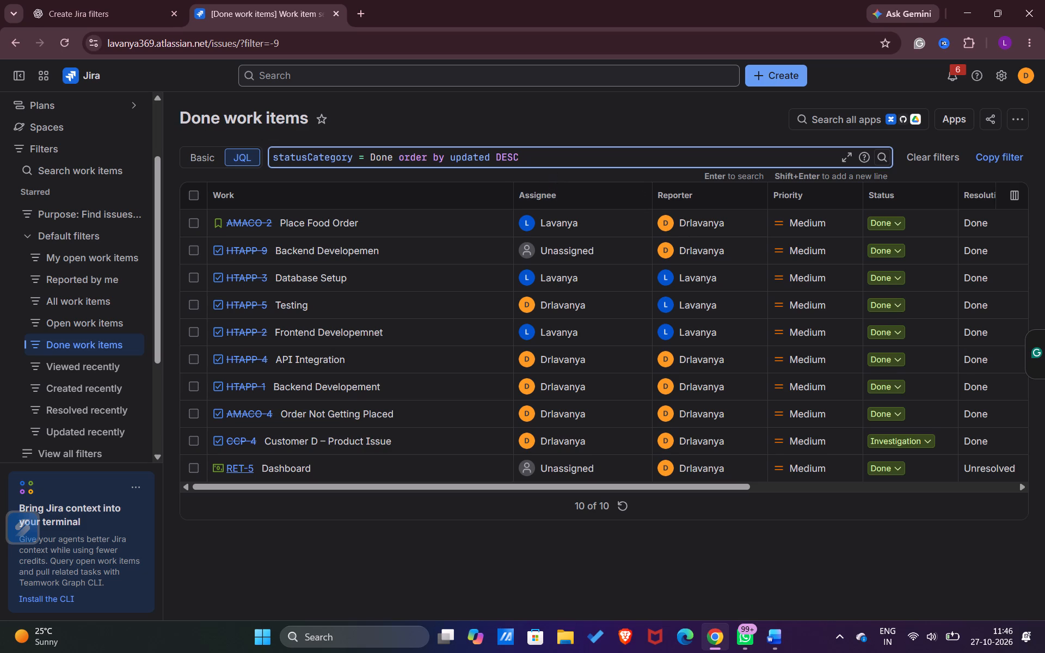
Open the All work items filter and run its JQL query as "order by created ASC".
left_click(63, 309)
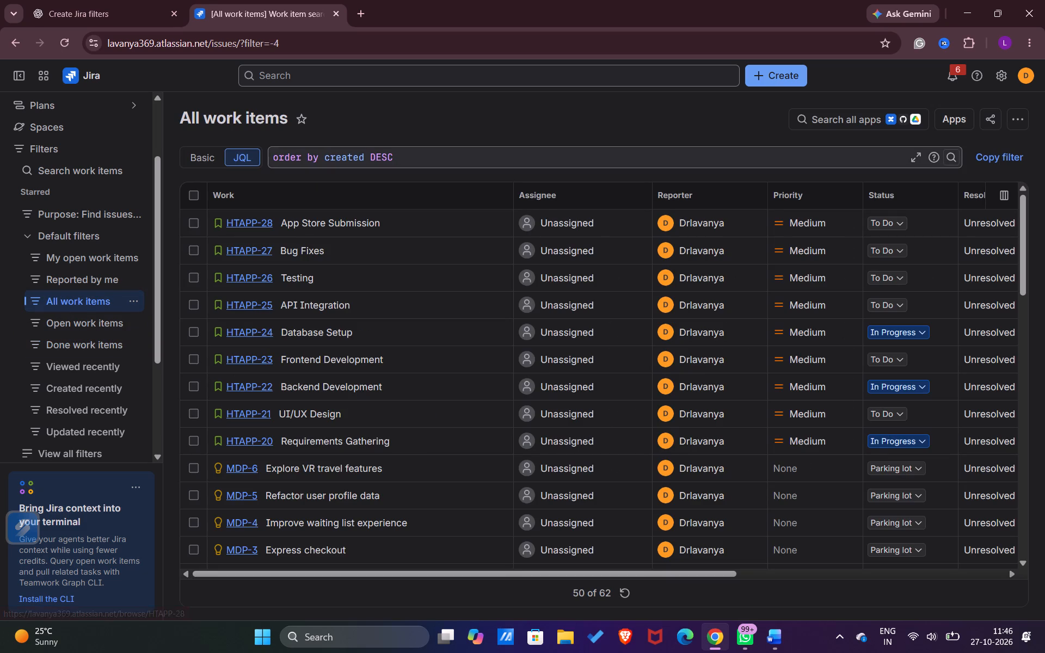
left_click(394, 162)
type("\\\\")
key("BackSpace")
key("BackSpace")
key("BackSpace")
key("BackSpace")
key("BackSpace")
key("BackSpace")
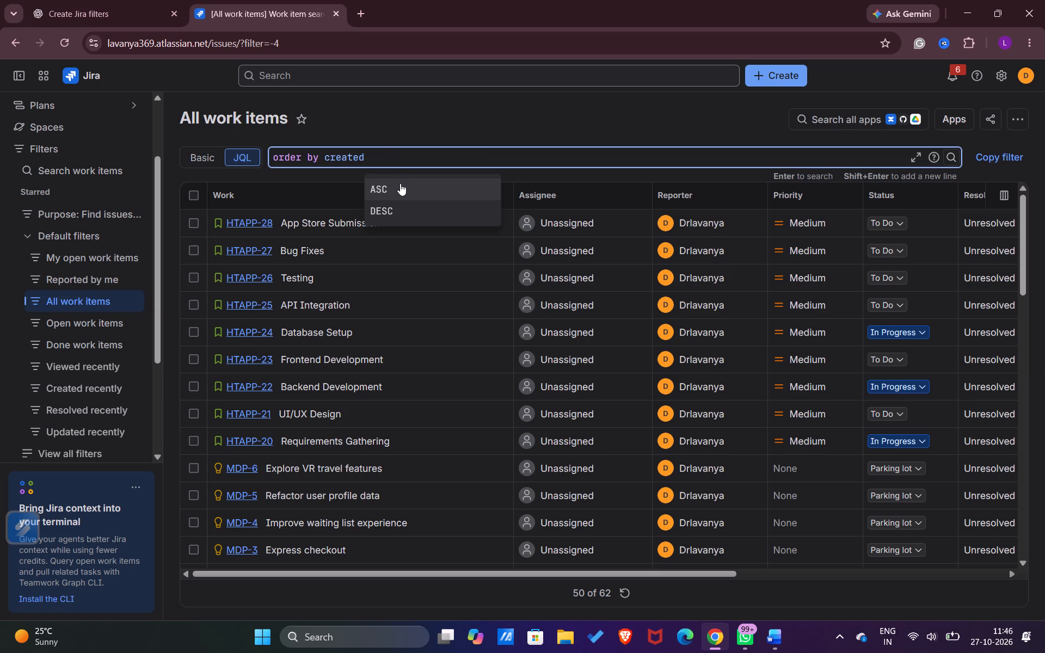
left_click(400, 190)
key("Return")
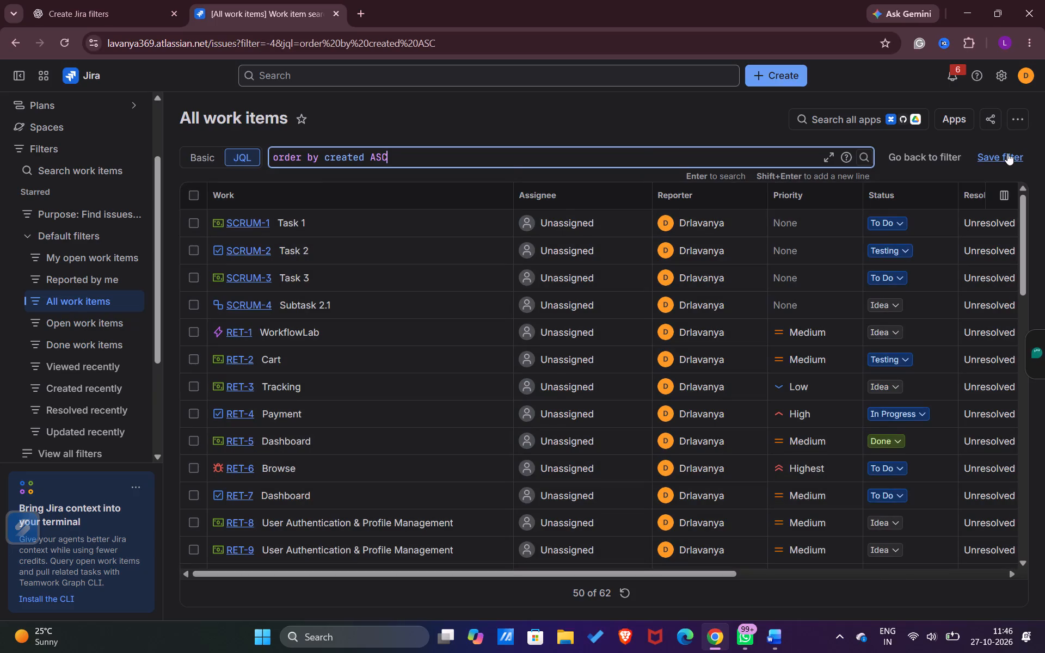
Start saving the query as a filter, with the name "Purpose: Find issues not yet completed or cancelled.".
left_click(1007, 153)
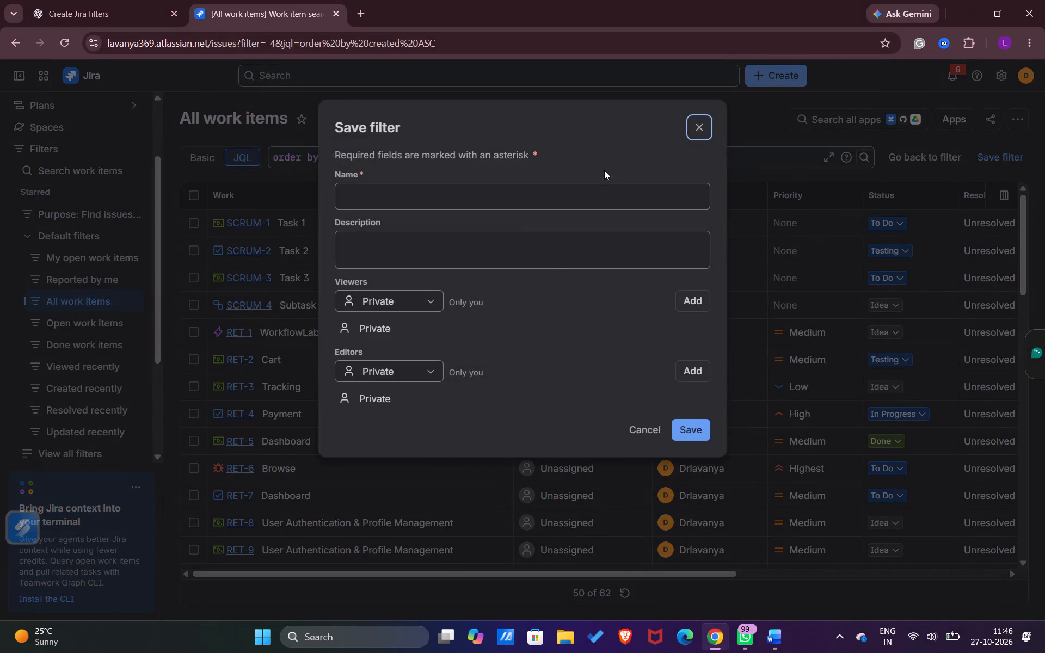
left_click(586, 197)
left_click(585, 198)
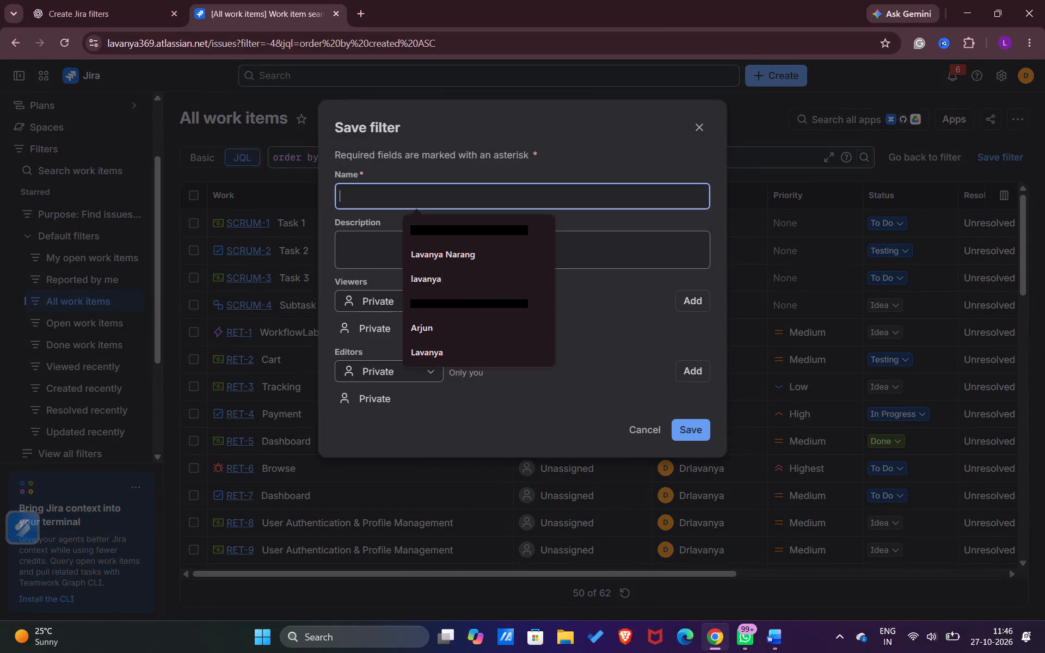
left_click(605, 203)
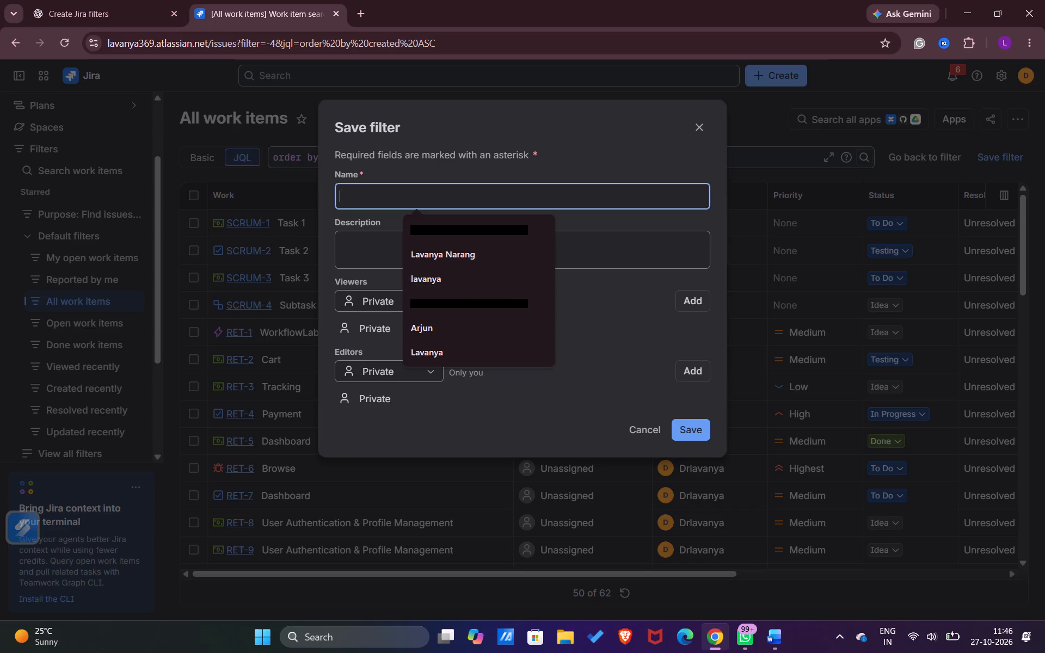
type("purpose:")
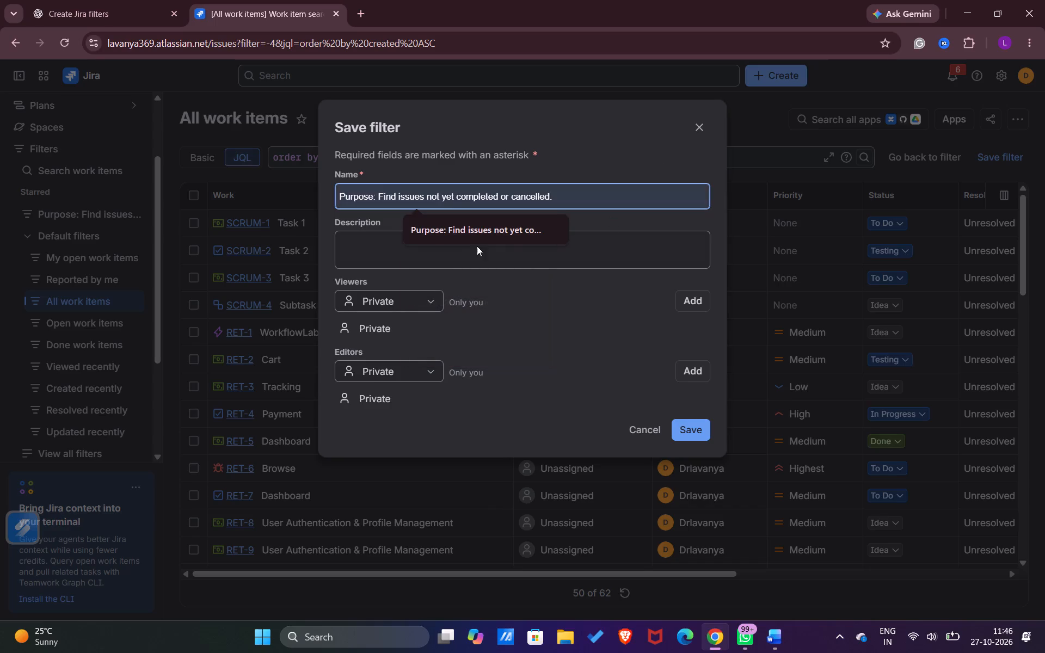
left_click(494, 232)
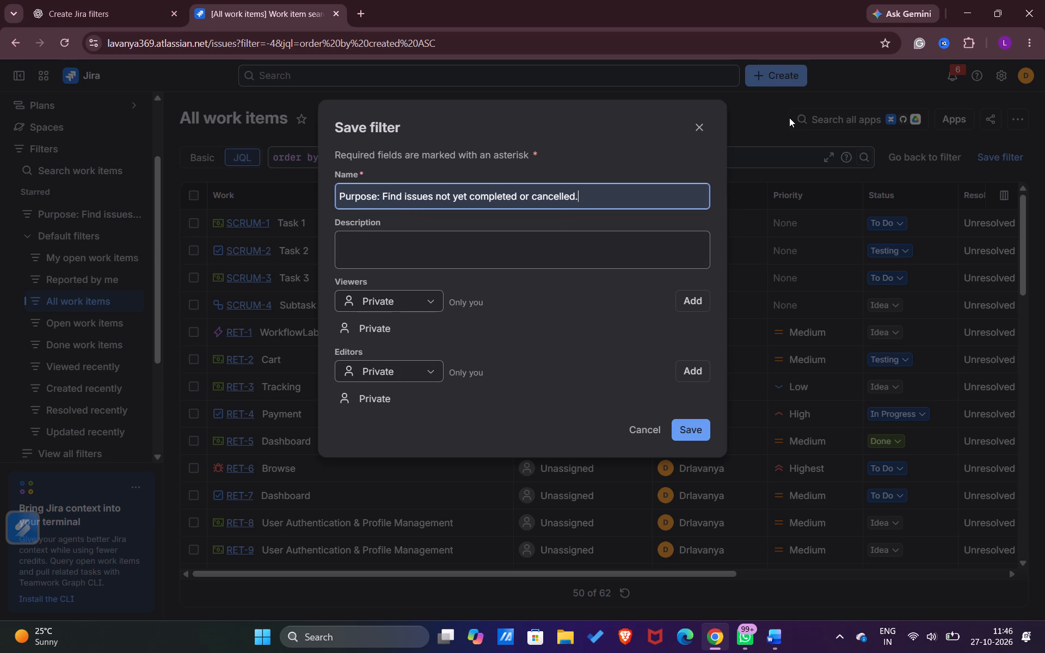
Capture a screenshot of the filled-in Save filter dialog, and close the dialog without saving.
key("Print")
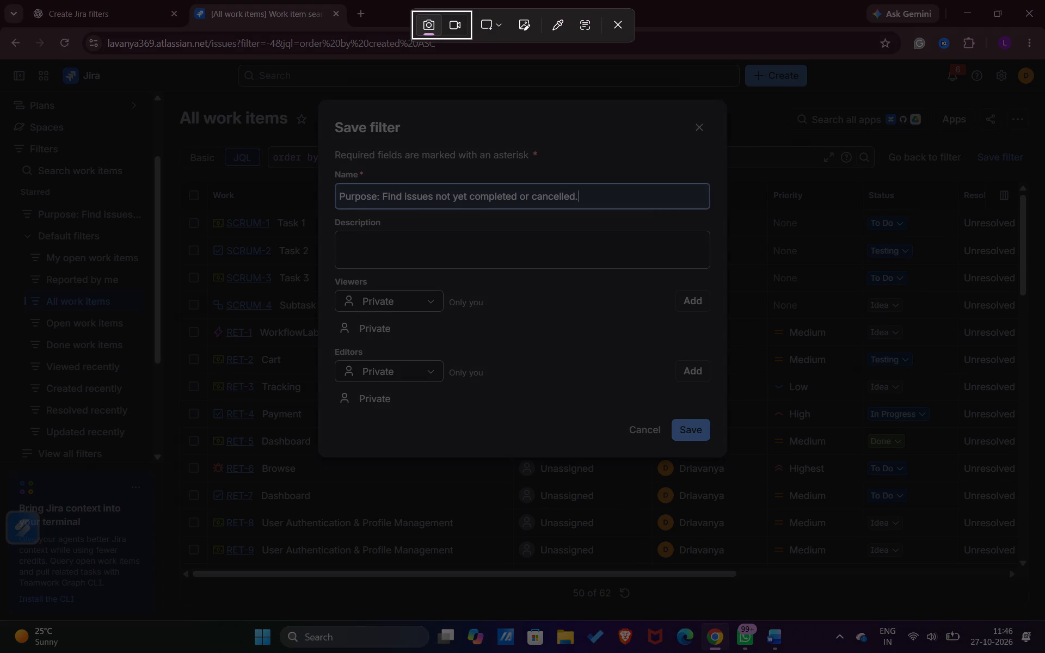
left_click_drag(304, 90, 734, 461)
left_click(661, 190)
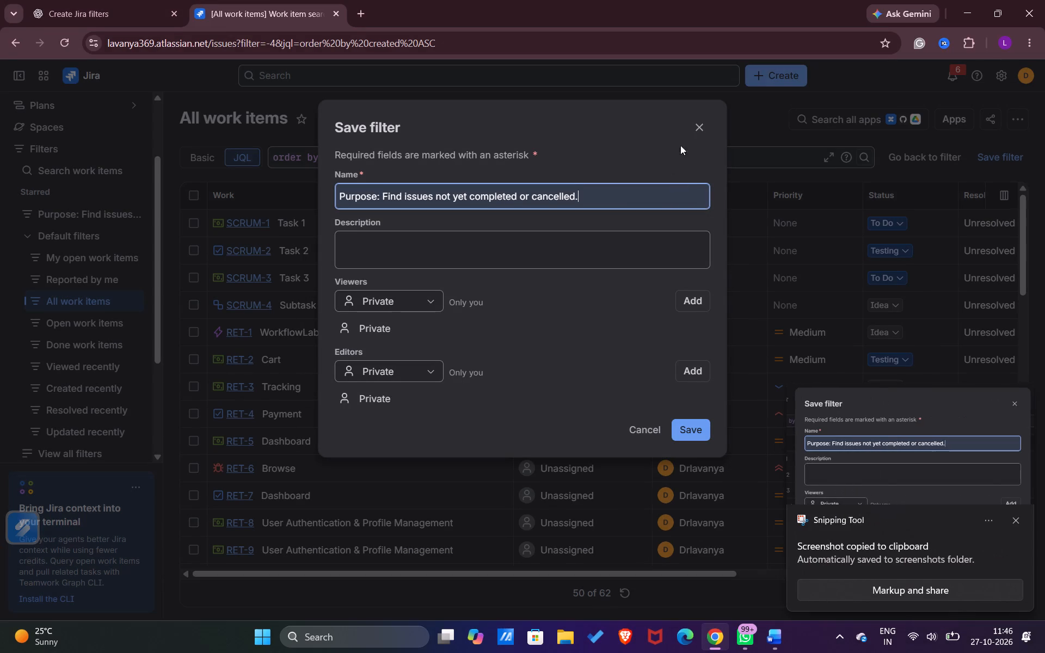
left_click(703, 133)
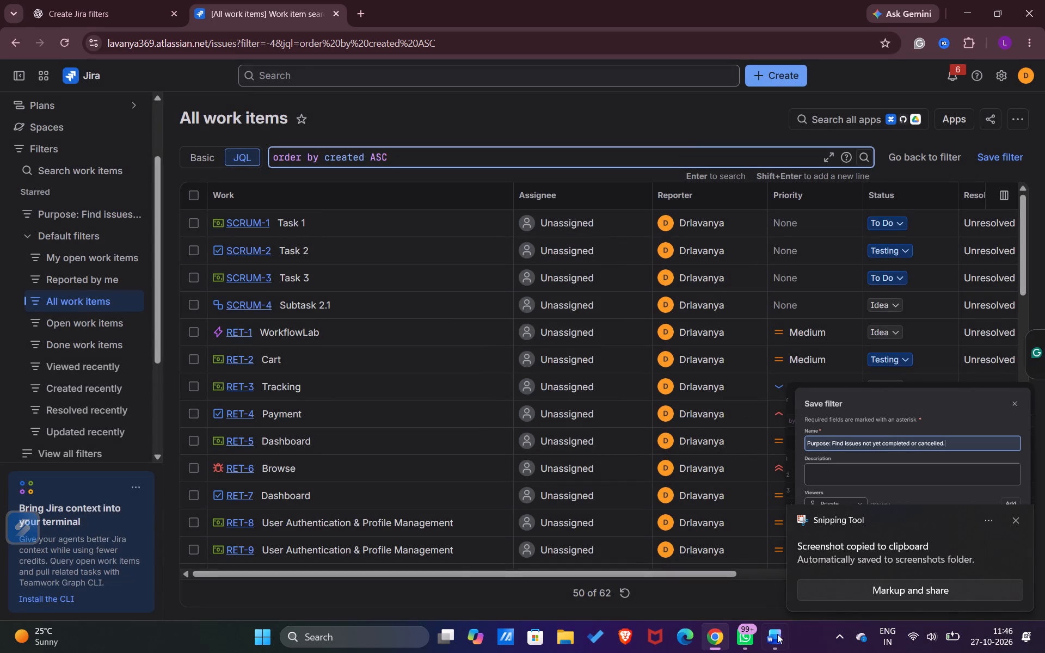
Switch to the Word lab document and paste the Save filter screenshot as a new bullet below the filter-list screenshot, above the Remember note.
left_click(767, 561)
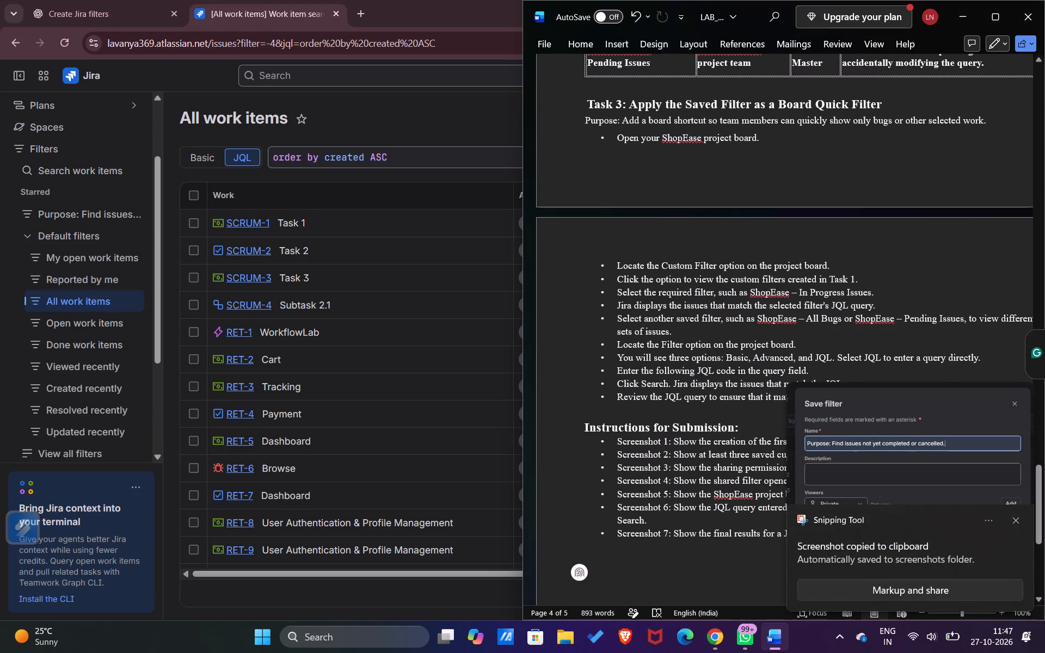
scroll(721, 443, "down", 1)
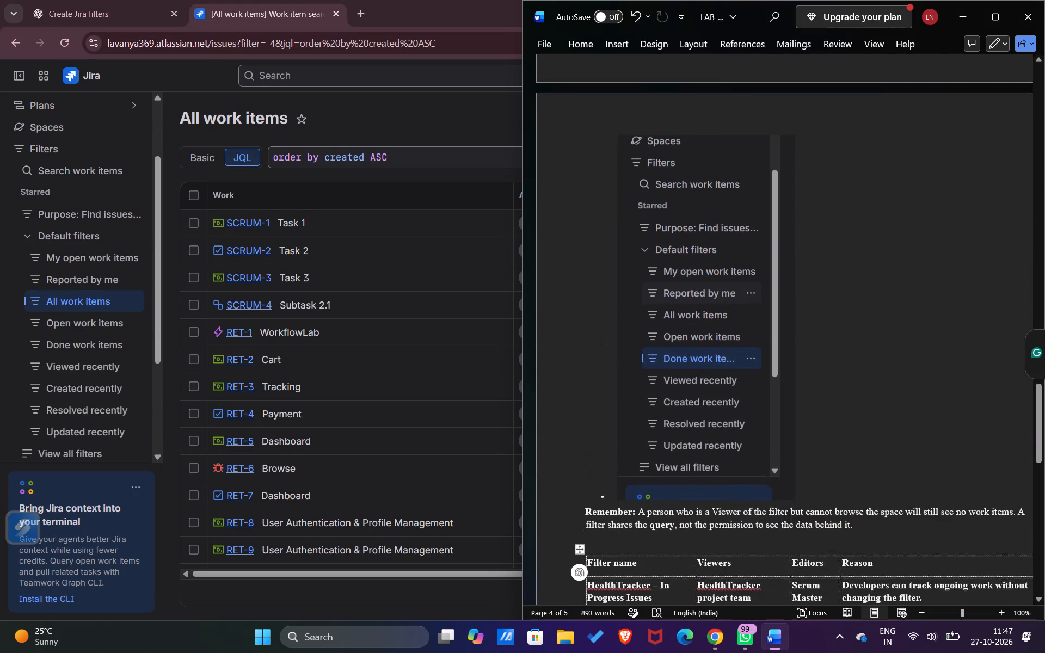
scroll(721, 443, "down", 1)
left_click(839, 403)
key("Return")
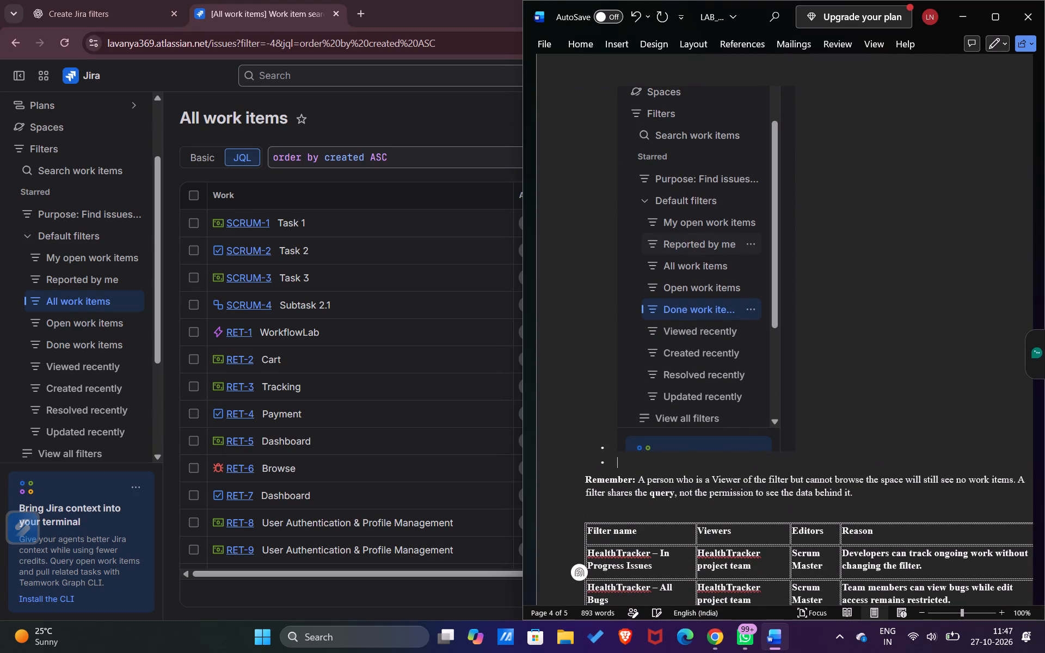
key("ctrl+v")
Review the lab document from the submission instructions back to the Task 1 steps, checking the inserted screenshots against the requirements.
scroll(839, 403, "down", 7)
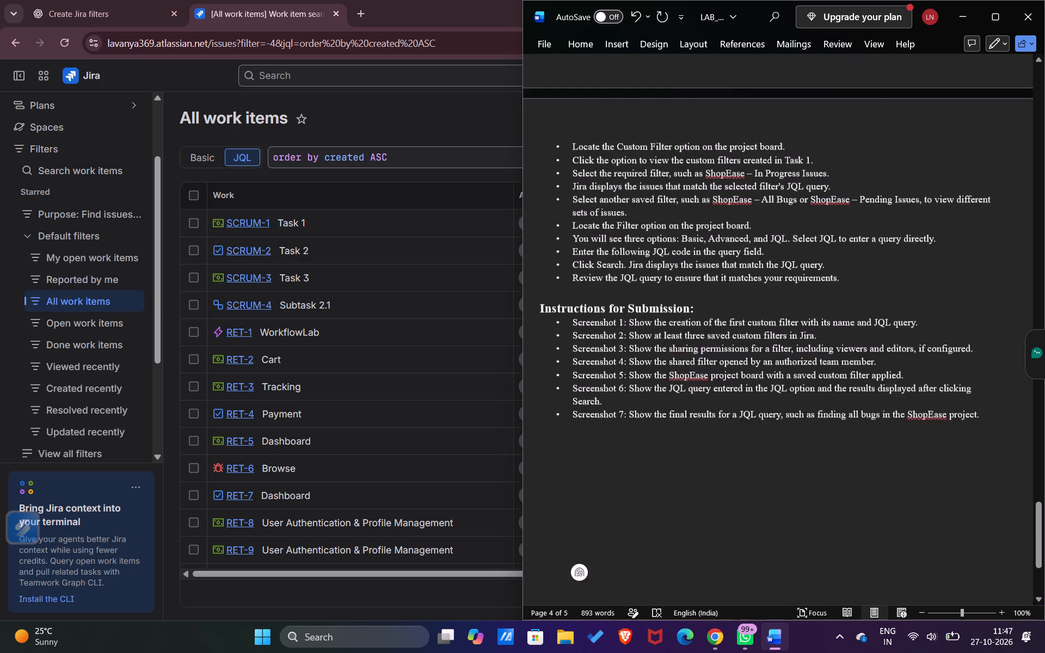
scroll(839, 403, "down", 1)
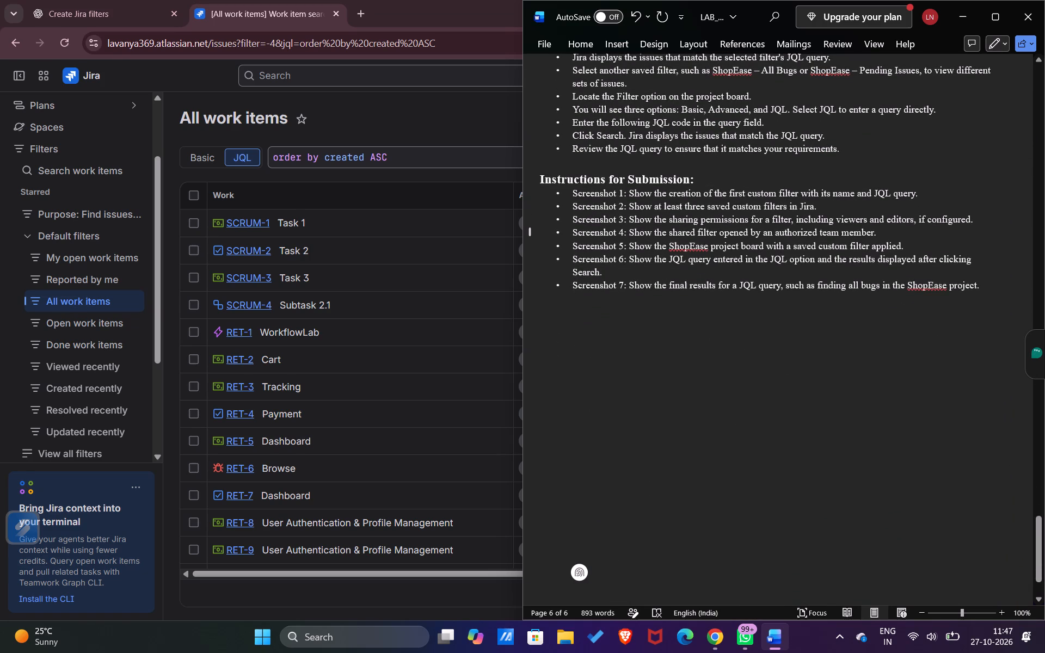
scroll(781, 234, "up", 3)
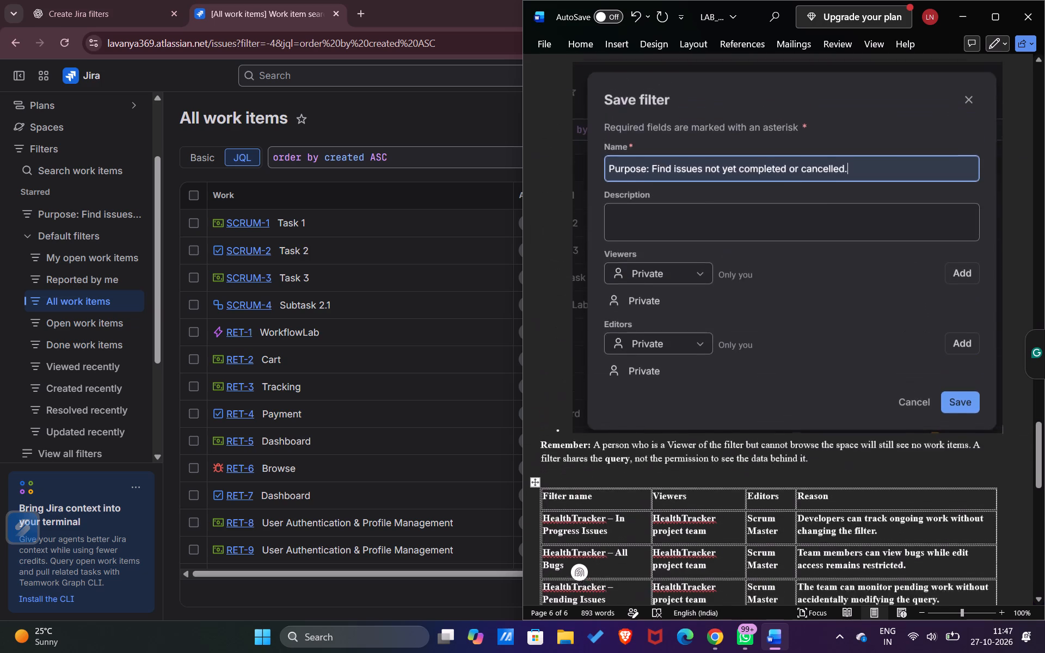
scroll(781, 234, "up", 11)
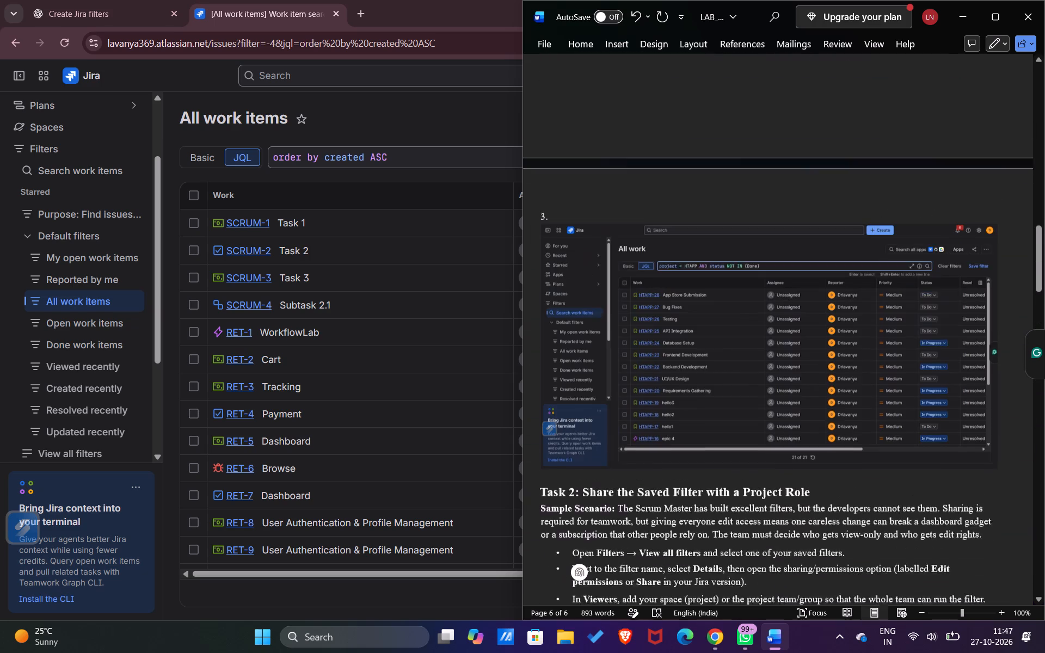
scroll(781, 234, "up", 12)
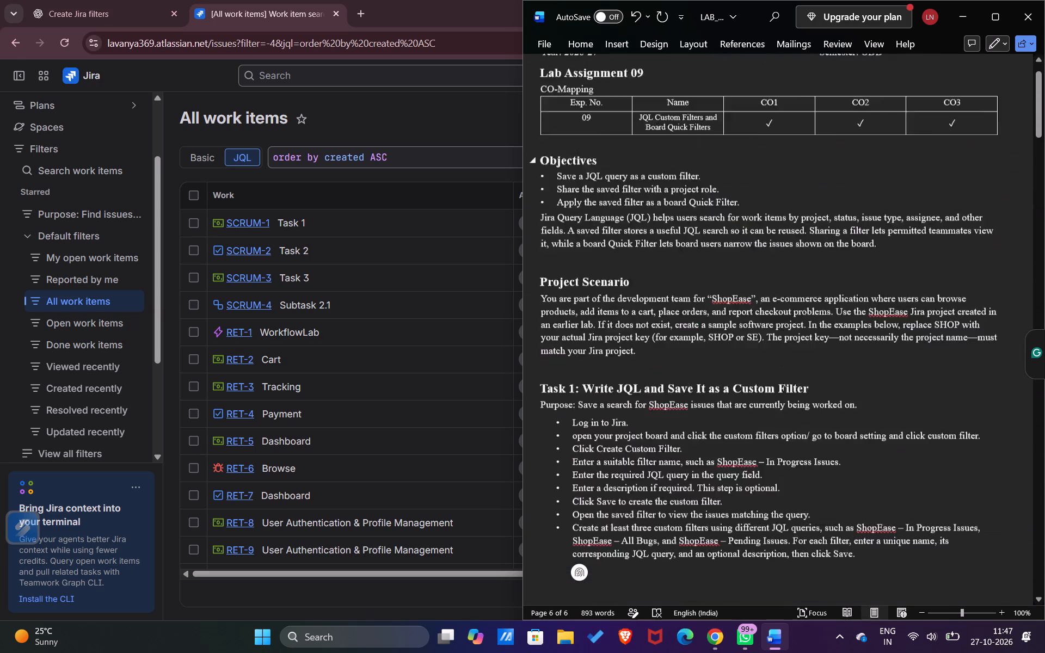
scroll(781, 234, "down", 2)
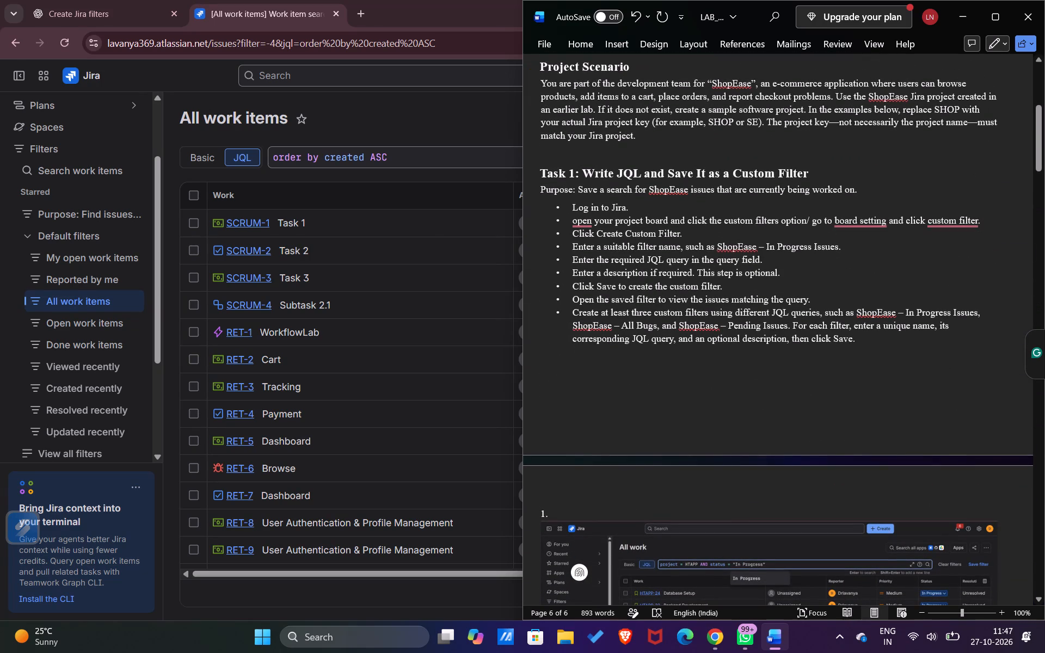
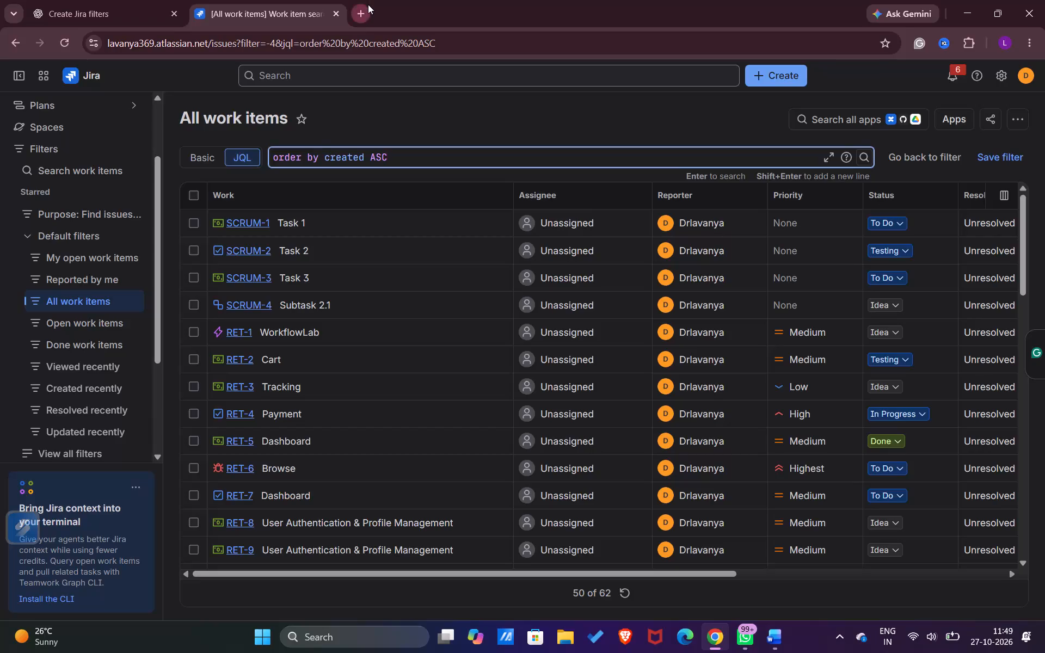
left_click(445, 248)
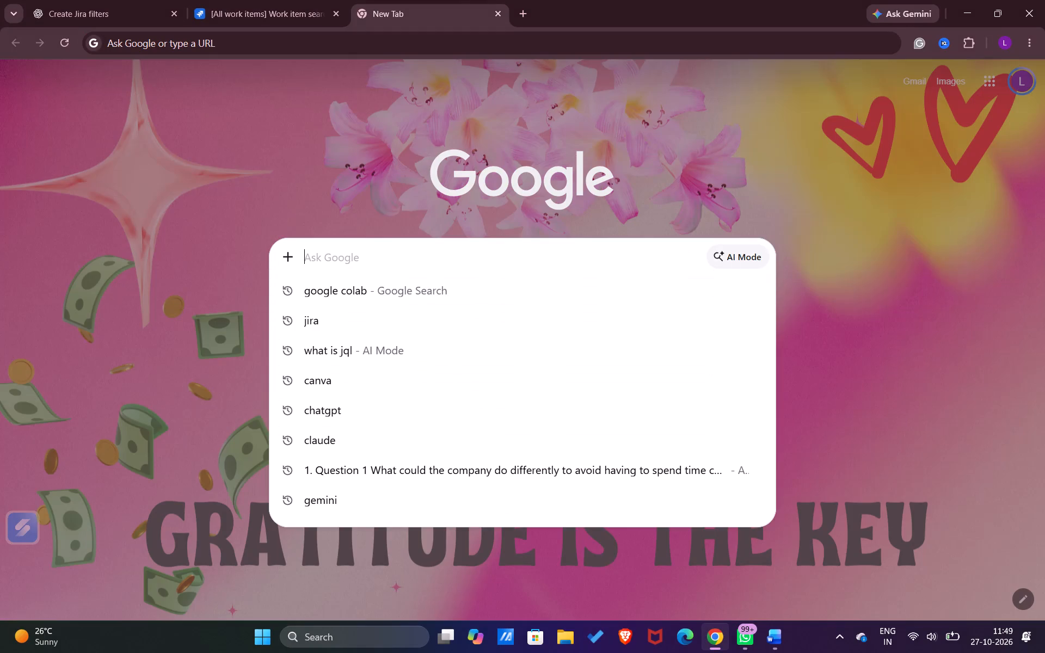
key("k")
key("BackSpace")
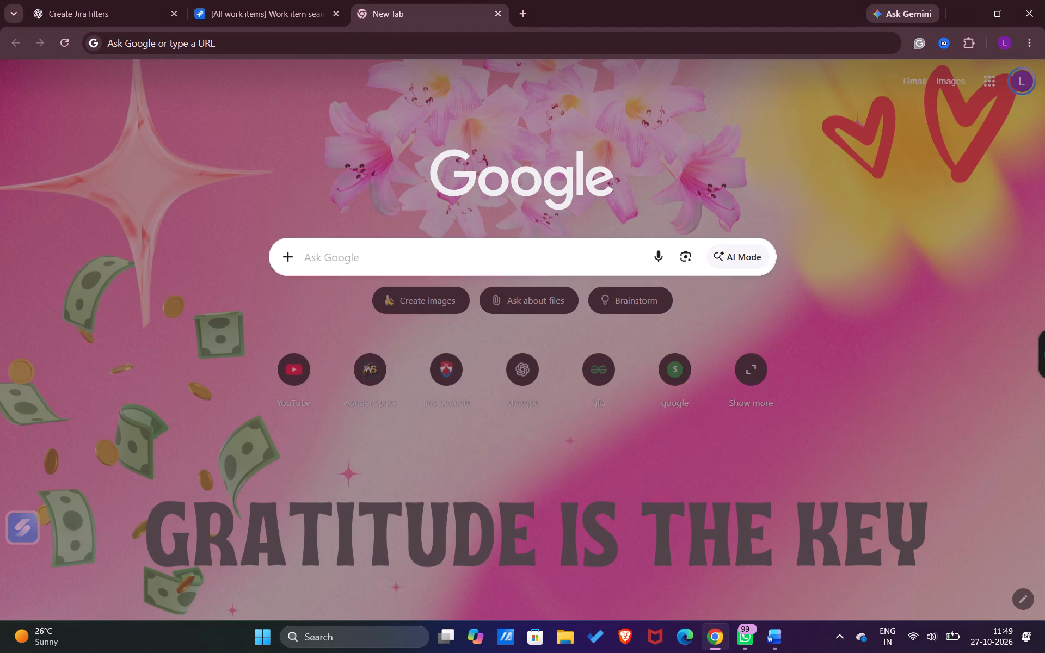
Search the web for "jql issues", expand the AI Overview, and look through it and the results listed below it.
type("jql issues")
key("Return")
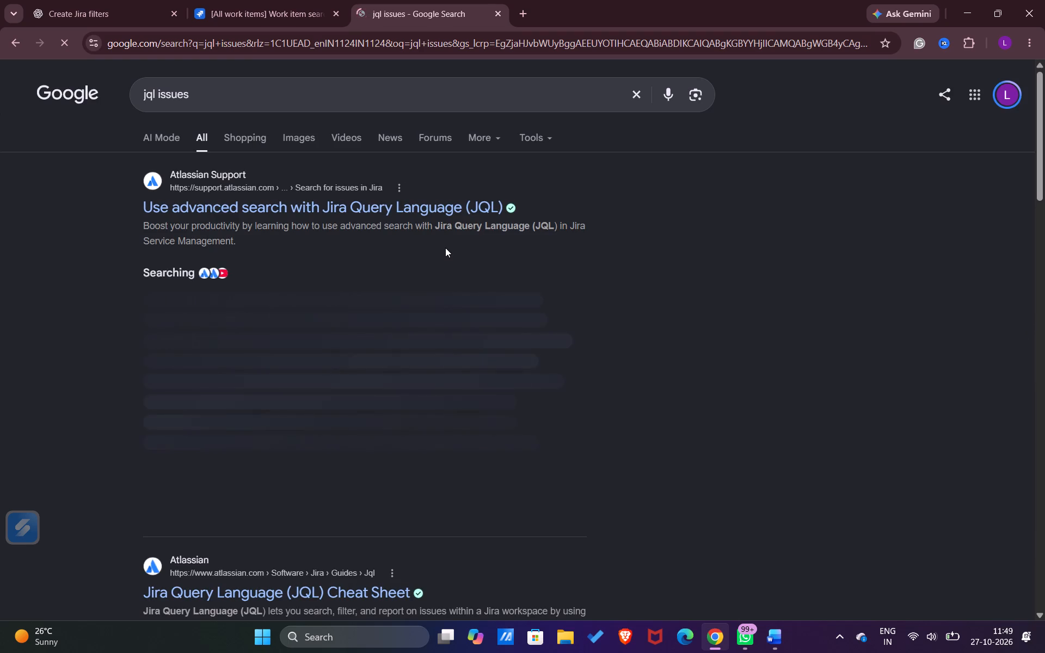
scroll(445, 248, "down", 2)
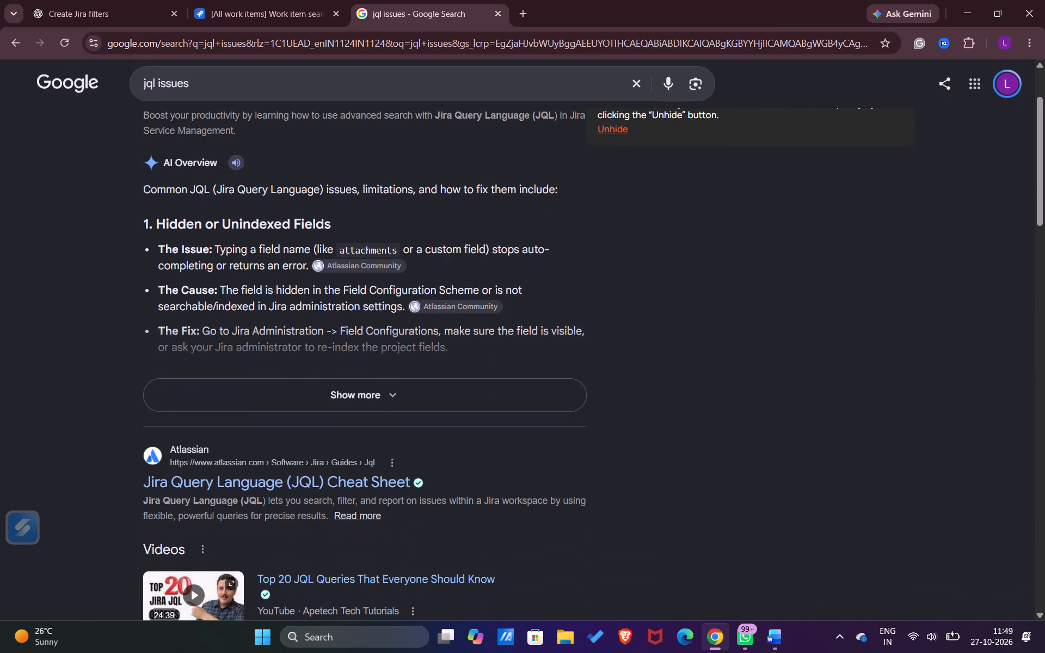
left_click(407, 399)
scroll(407, 399, "down", 4)
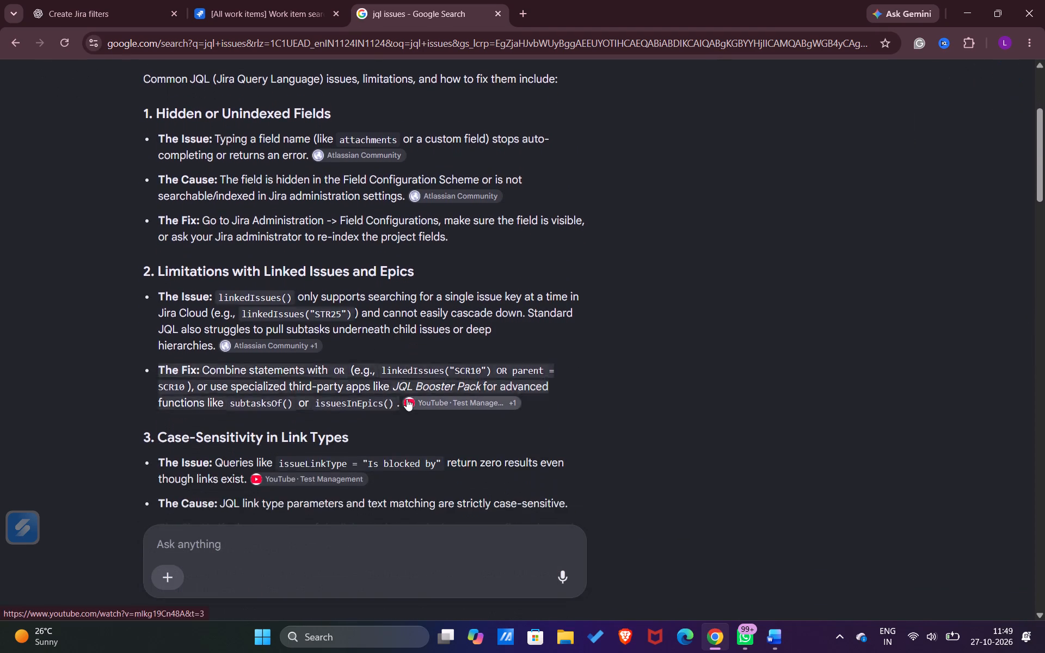
scroll(407, 399, "down", 6)
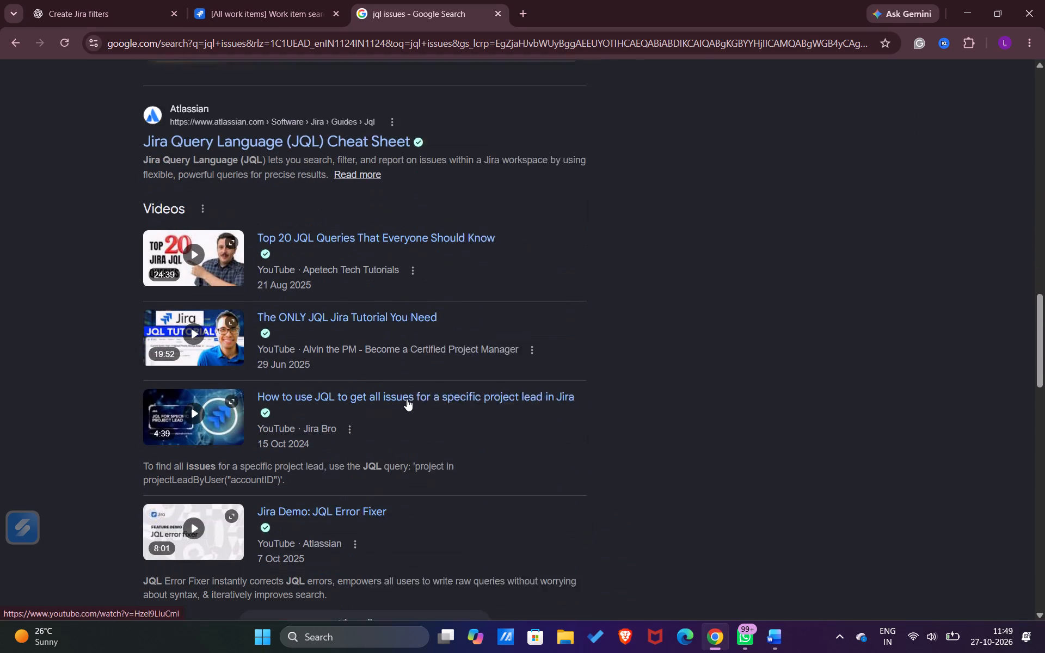
Open Atlassian's Jira Query Language (JQL) Cheat Sheet result and examine its sections on query building blocks and common operators.
scroll(355, 177, "up", 1)
left_click(351, 173)
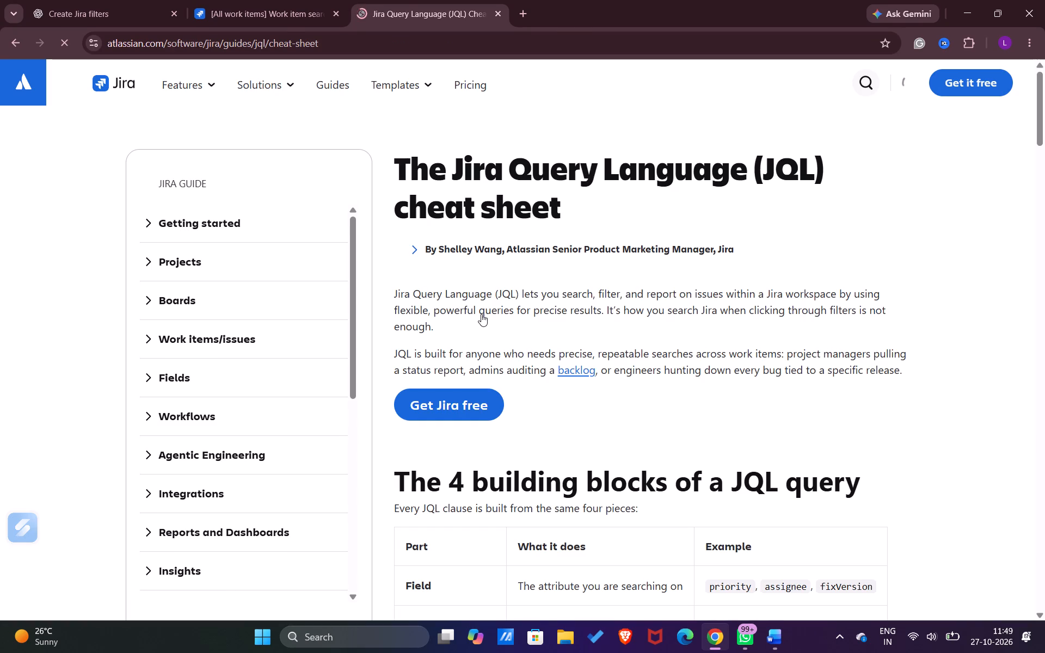
scroll(481, 314, "down", 4)
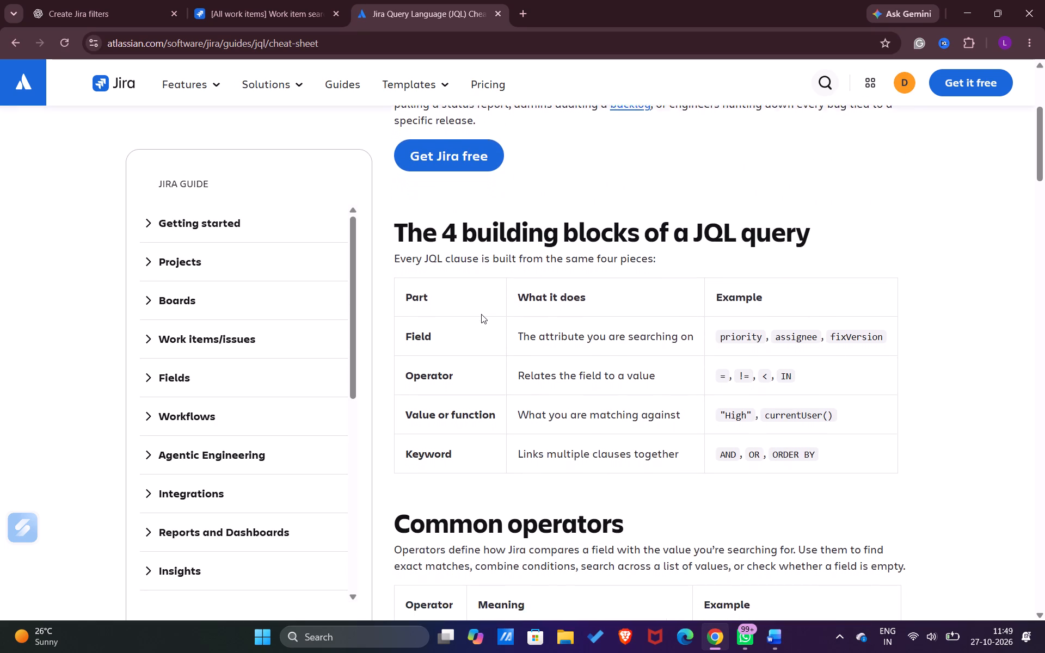
scroll(481, 314, "down", 1)
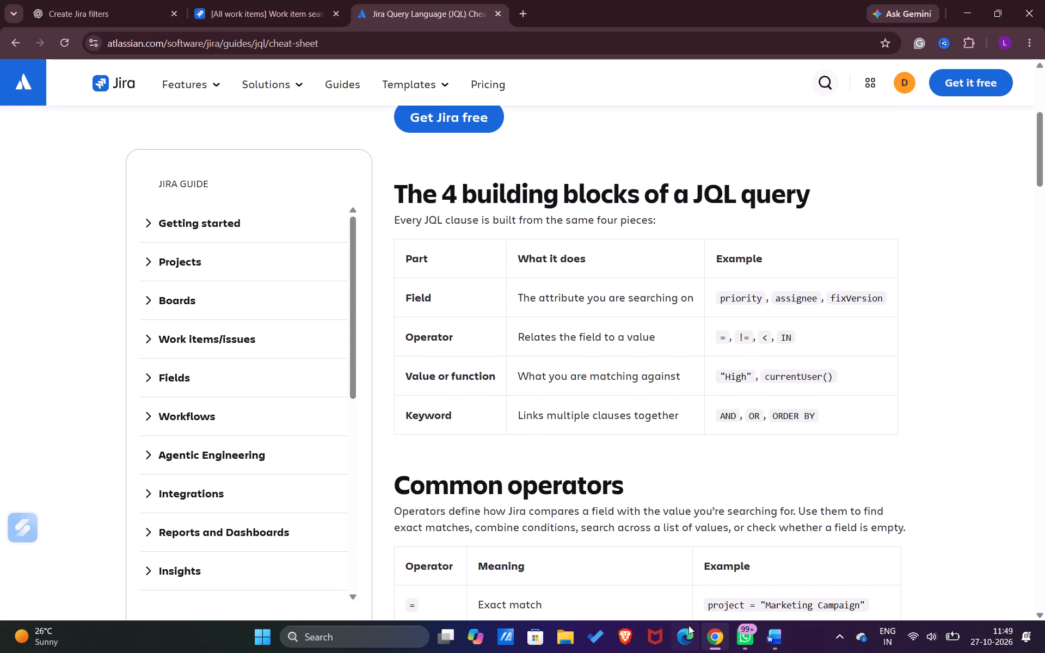
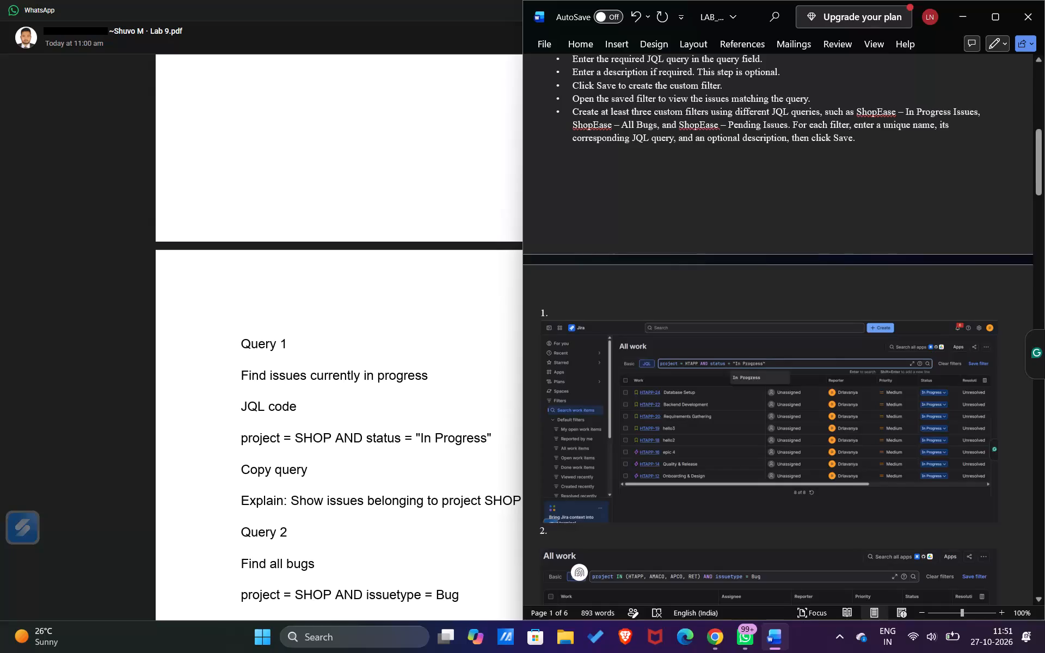
Delete the Purpose line and all the bulleted instructions under the Task 1 heading, keeping the heading and the numbered screenshots.
scroll(672, 223, "up", 1)
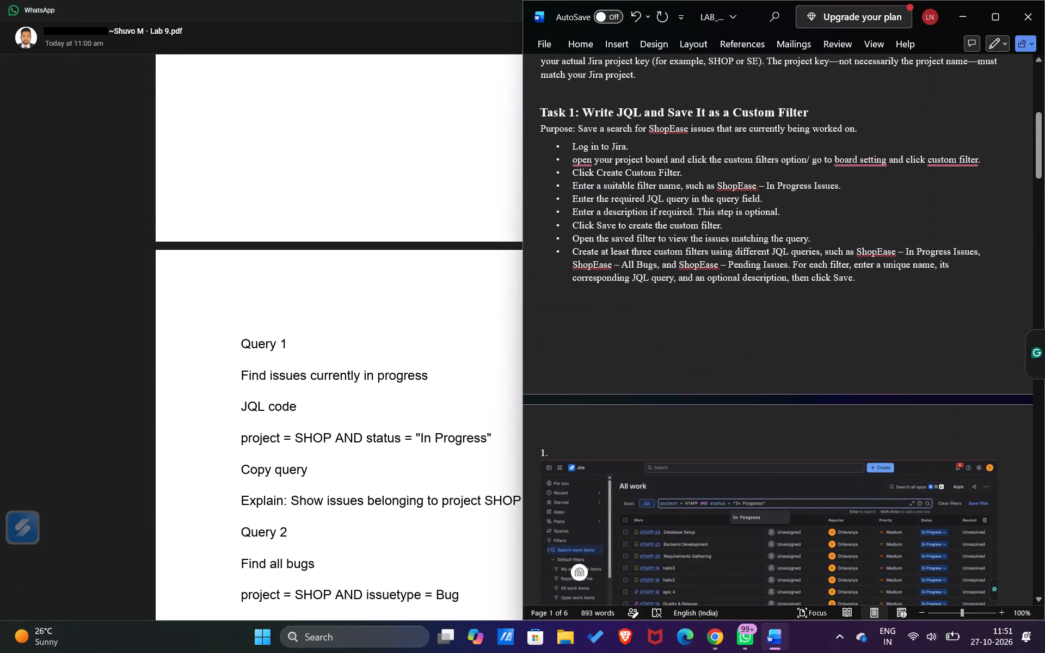
scroll(672, 223, "down", 3)
scroll(672, 223, "up", 3)
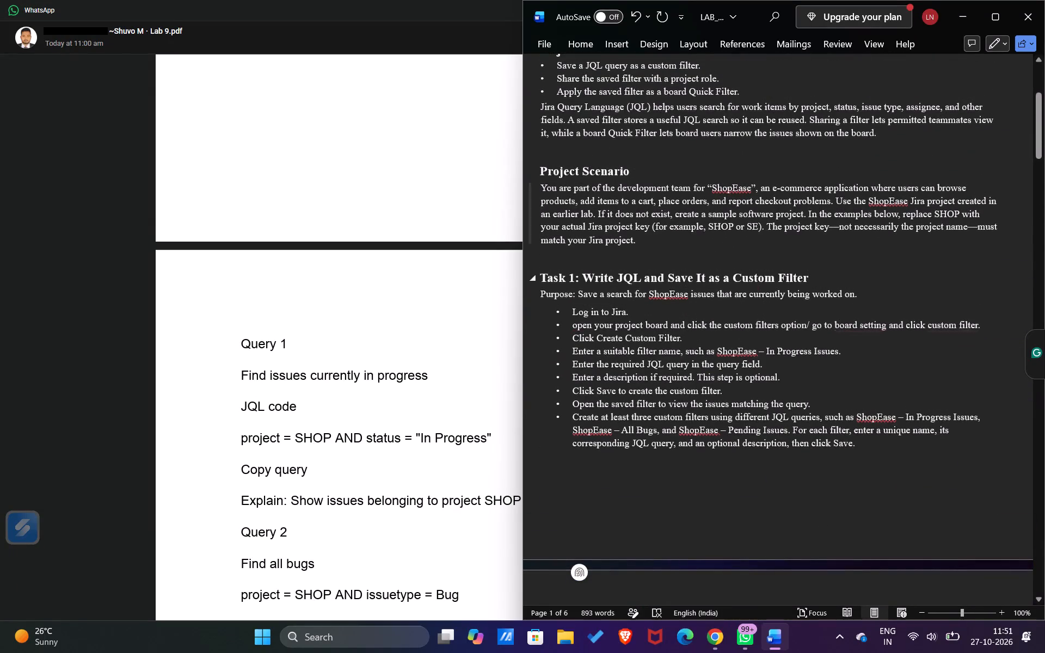
left_click_drag(856, 457, 568, 318)
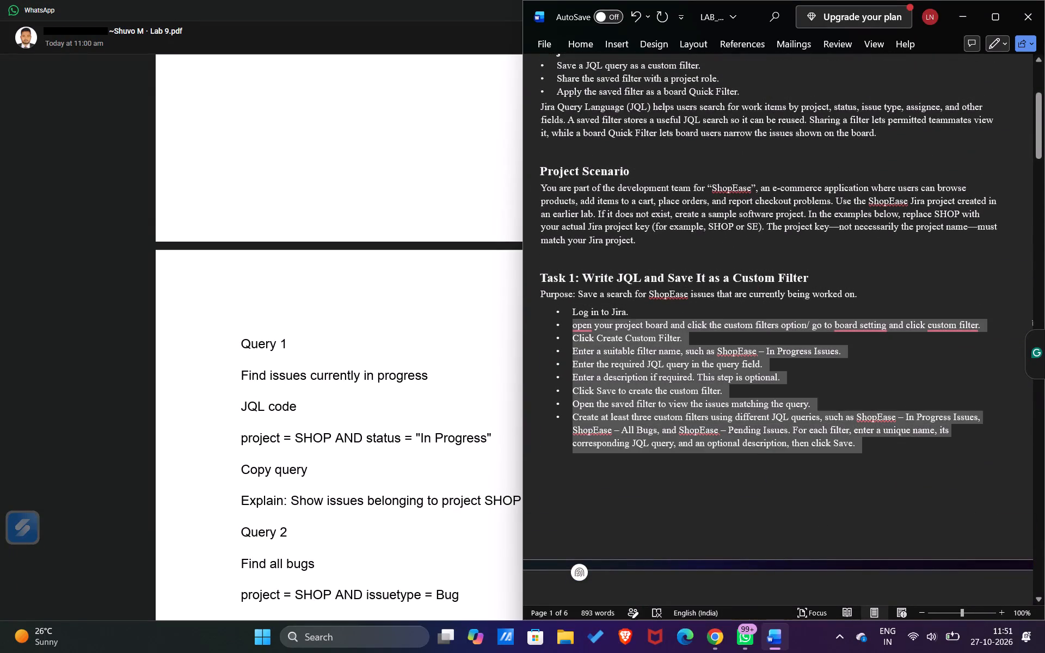
left_click_drag(568, 318, 547, 293)
key("BackSpace")
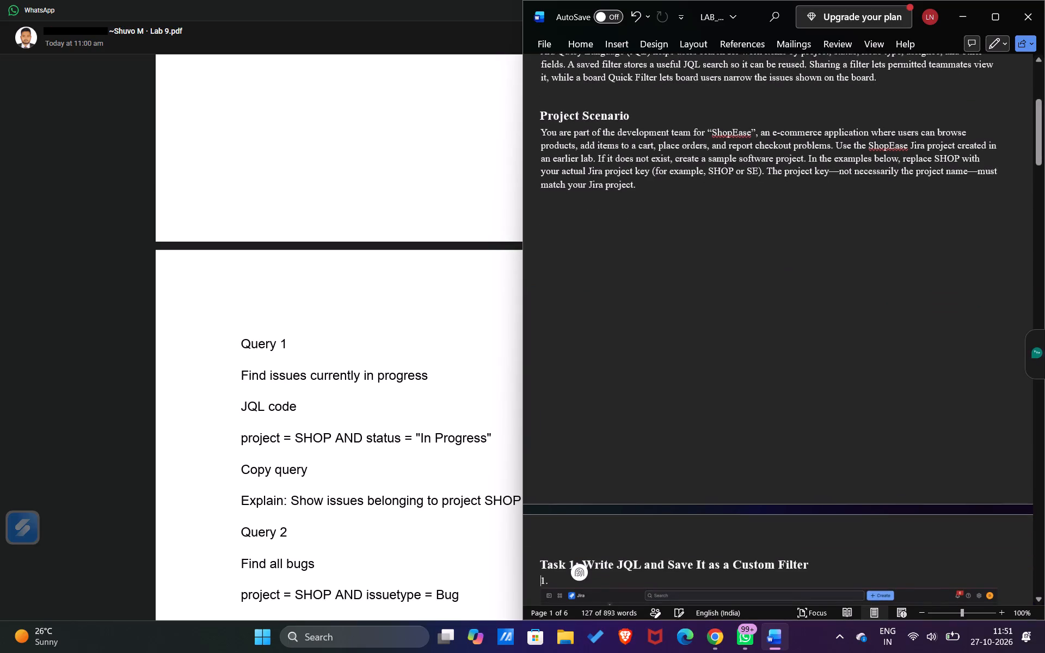
Delete the Project Scenario heading and its ShopEase paragraph from the lab document.
scroll(547, 293, "up", 1)
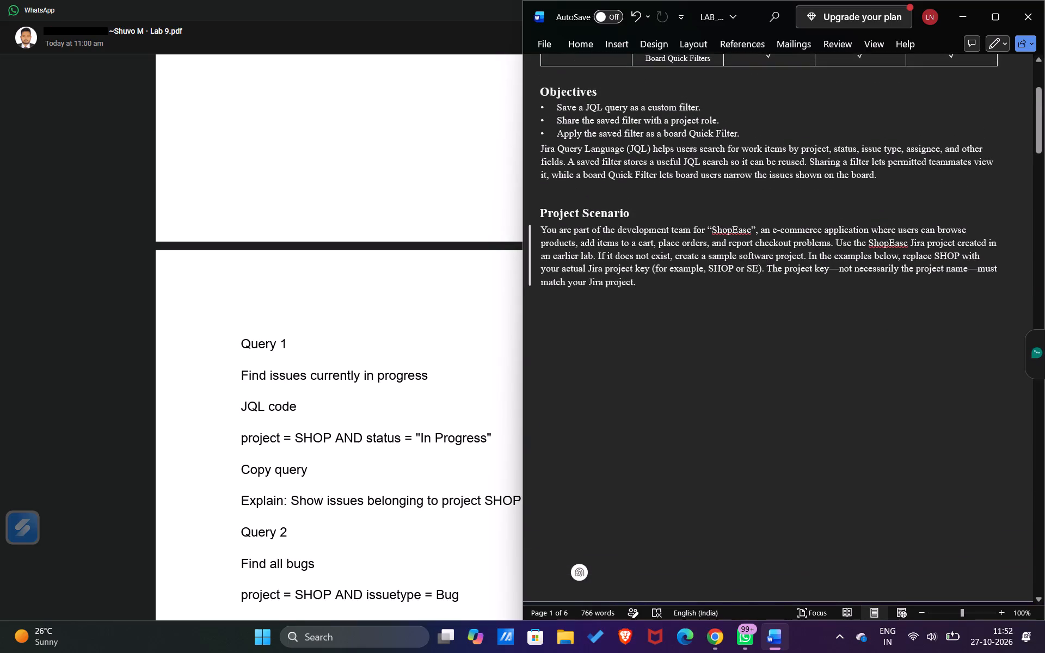
left_click_drag(648, 284, 555, 235)
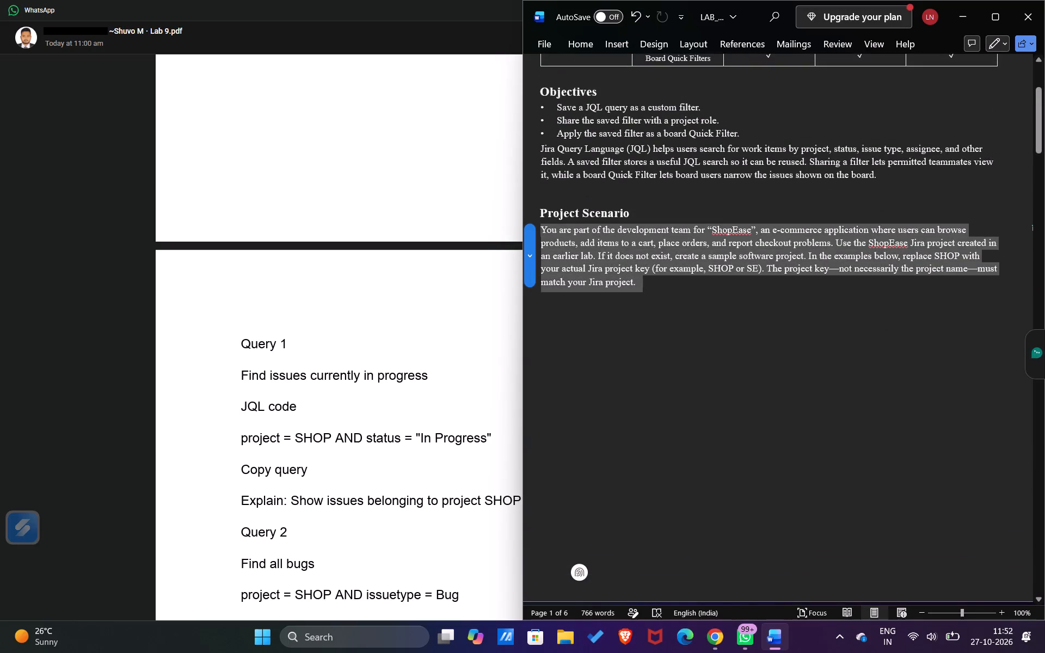
left_click_drag(555, 235, 541, 210)
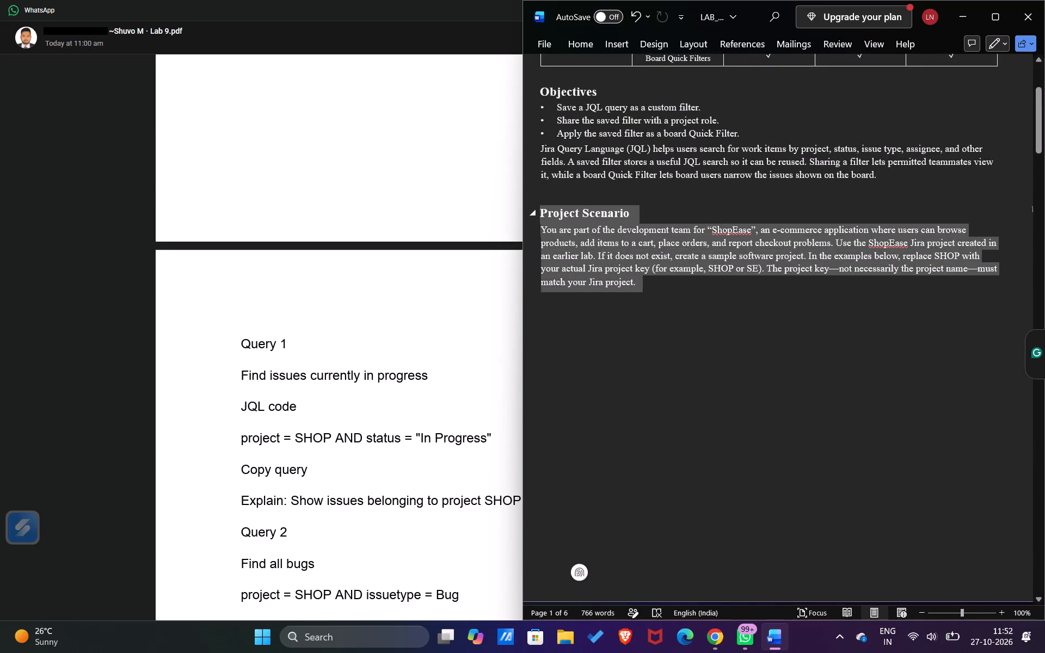
left_click_drag(541, 210, 533, 195)
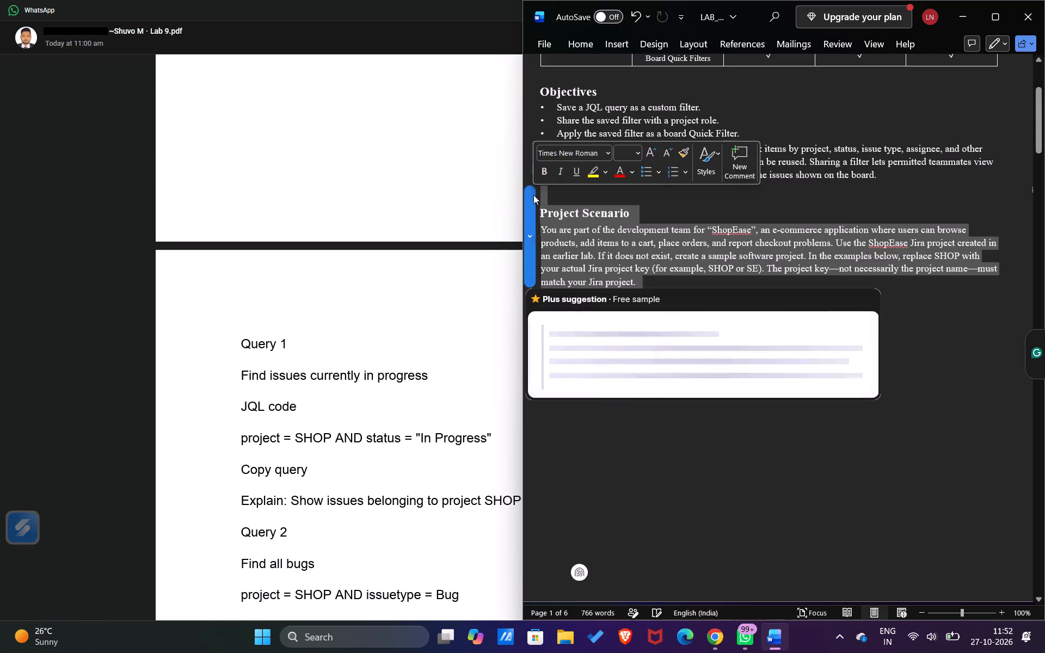
key("bracketright")
key("BackSpace")
Delete the sample scenario paragraph and all instruction bullets under the Task 2 heading, down to the filters screenshot.
scroll(533, 195, "down", 6)
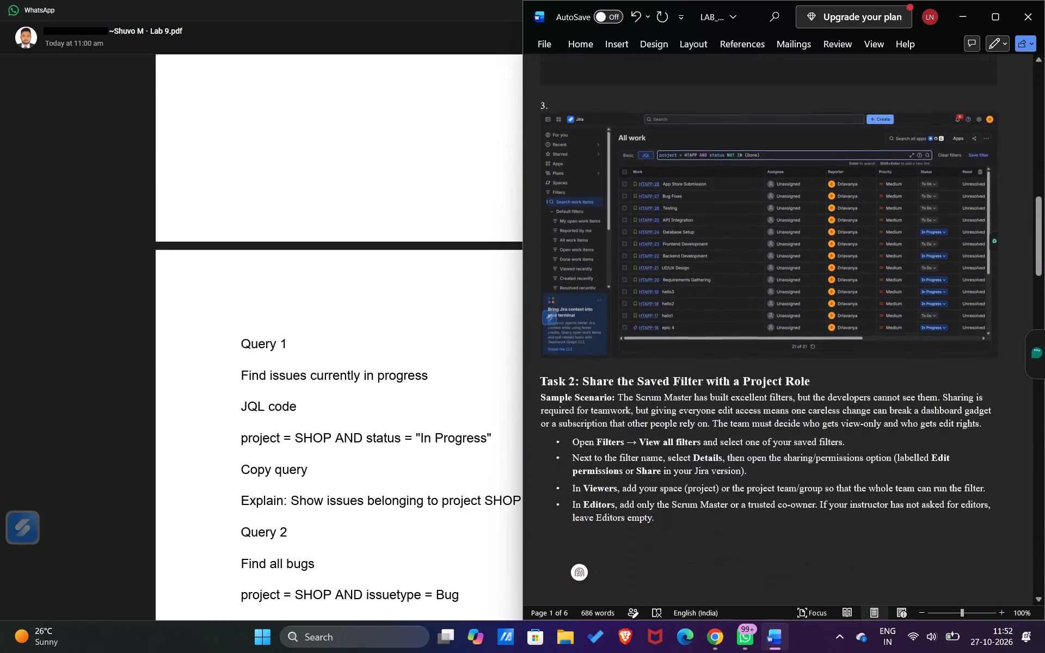
scroll(533, 195, "down", 2)
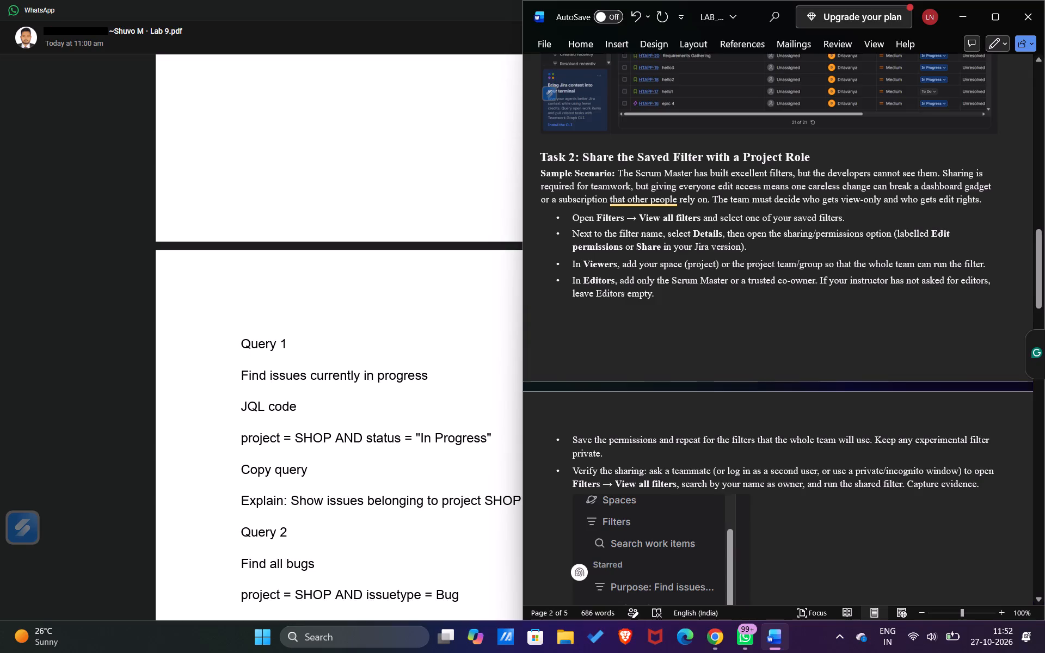
scroll(661, 384, "down", 1)
left_click_drag(1003, 439, 741, 375)
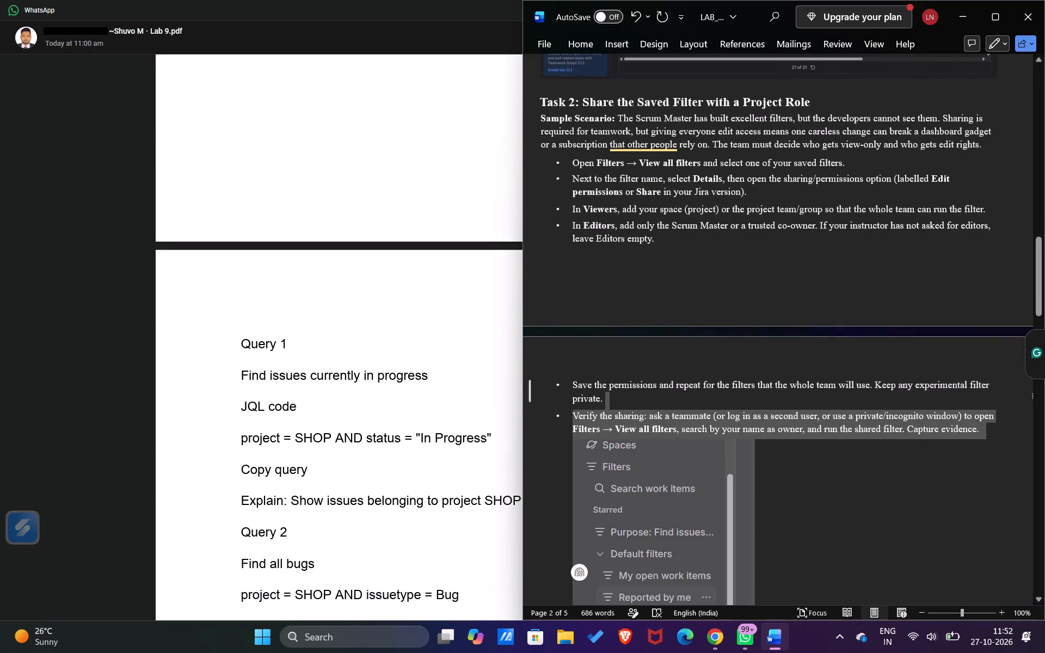
left_click_drag(741, 375, 677, 315)
left_click(883, 417)
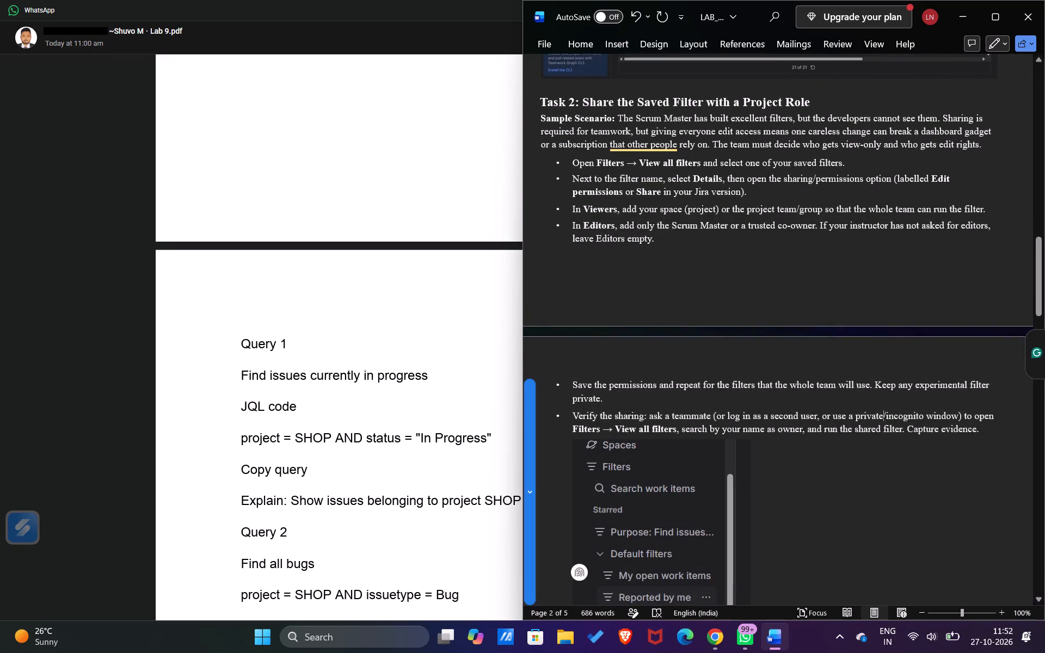
left_click_drag(988, 428, 611, 302)
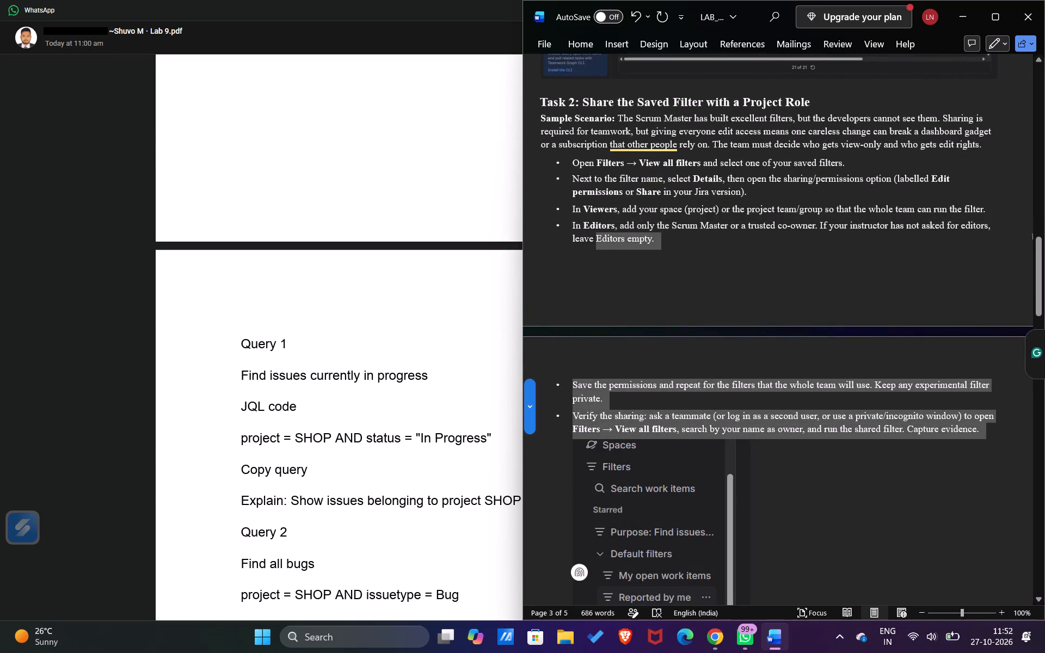
left_click_drag(611, 302, 564, 110)
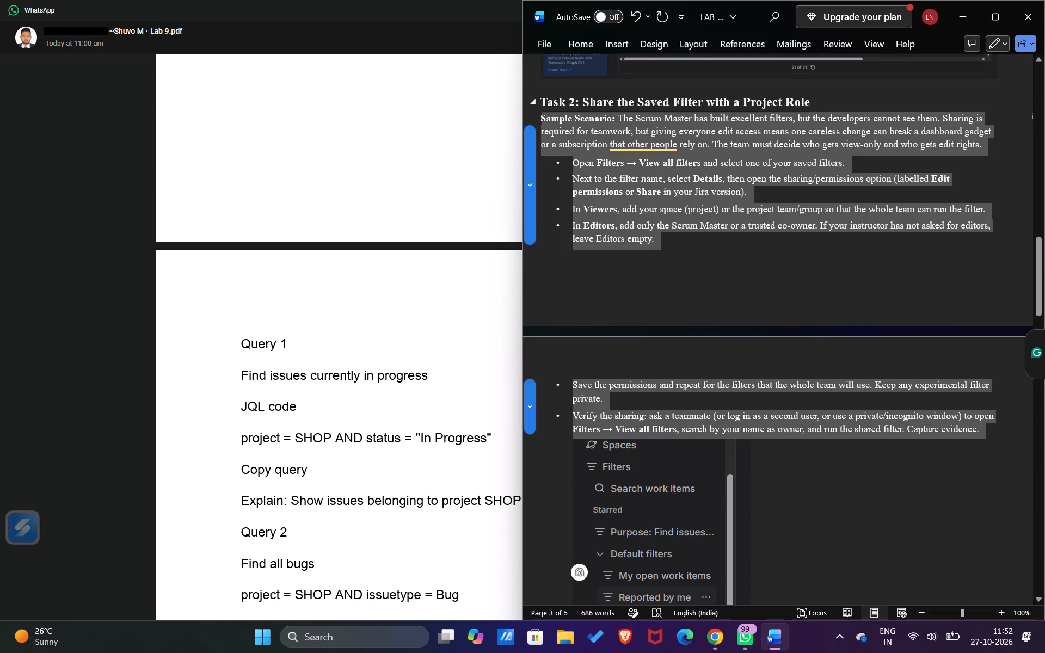
left_click_drag(564, 110, 547, 119)
left_click_drag(547, 119, 540, 118)
key("BackSpace")
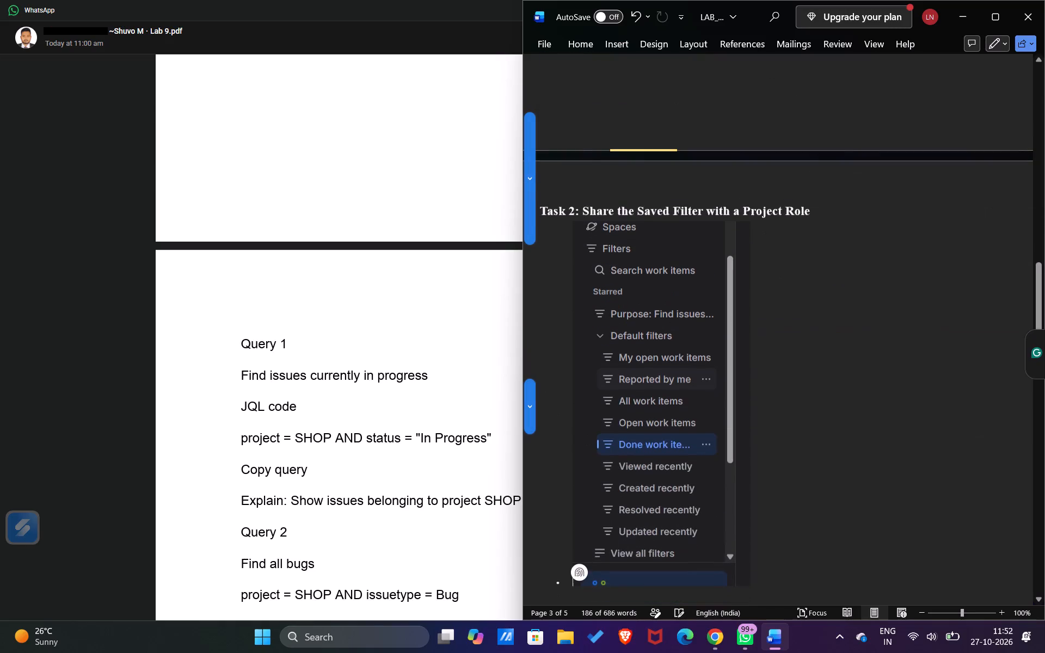
Delete the "Remember" note above the filter permissions table in Task 2.
scroll(697, 343, "down", 4)
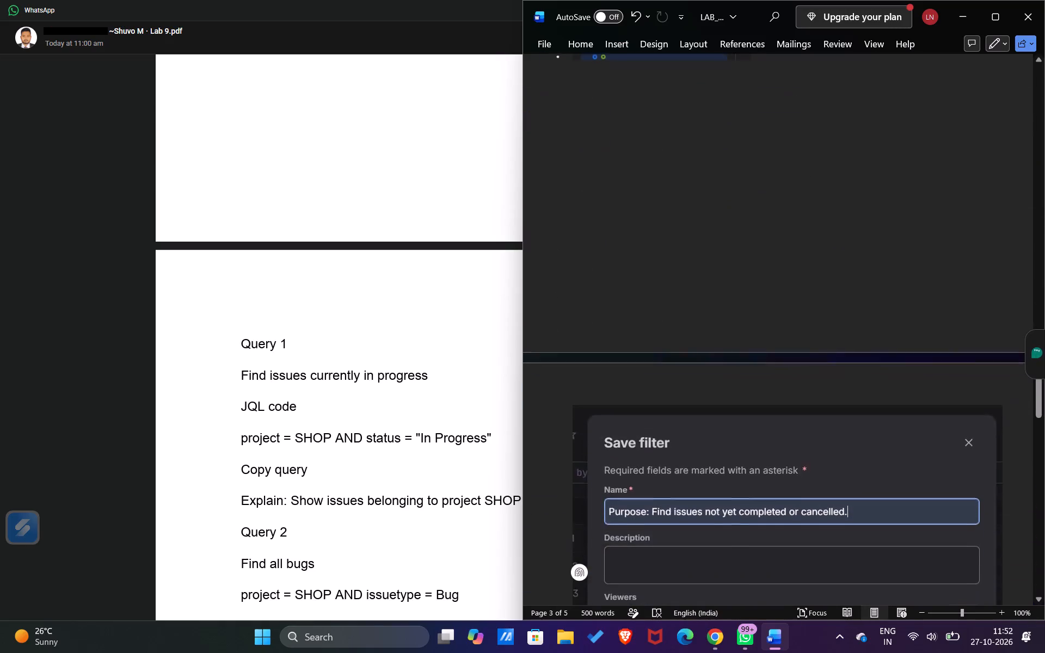
scroll(697, 343, "down", 4)
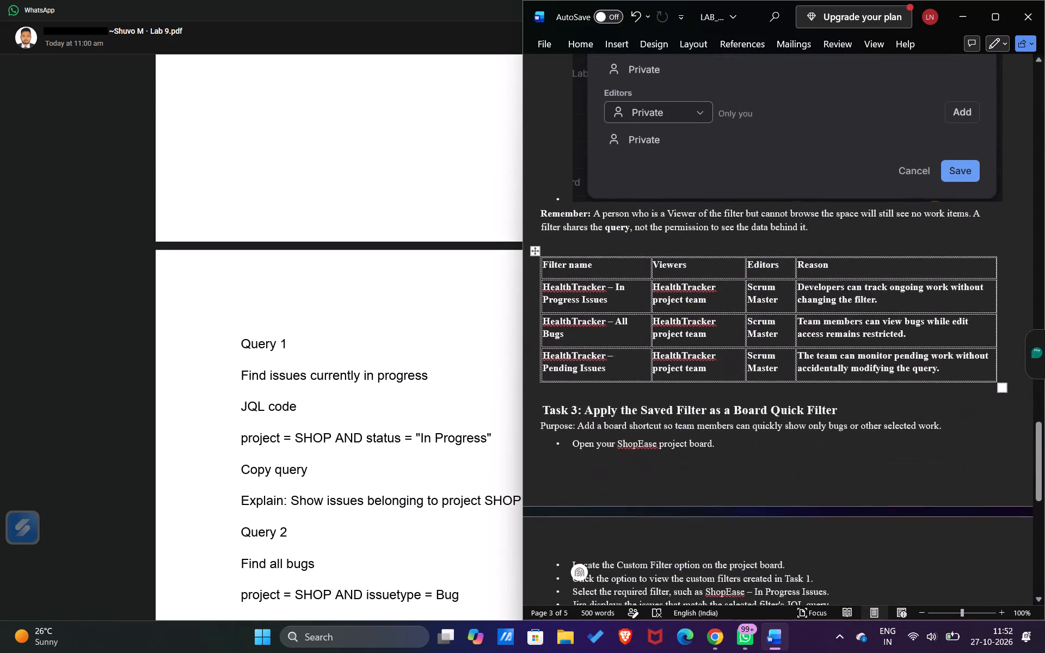
scroll(697, 343, "down", 1)
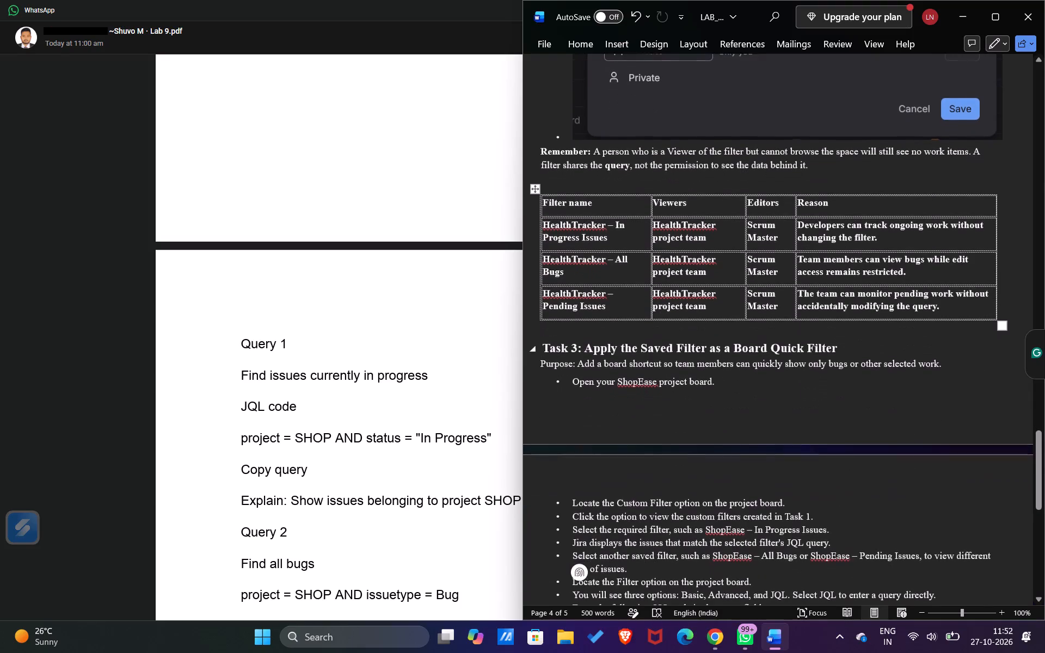
left_click_drag(807, 165, 573, 152)
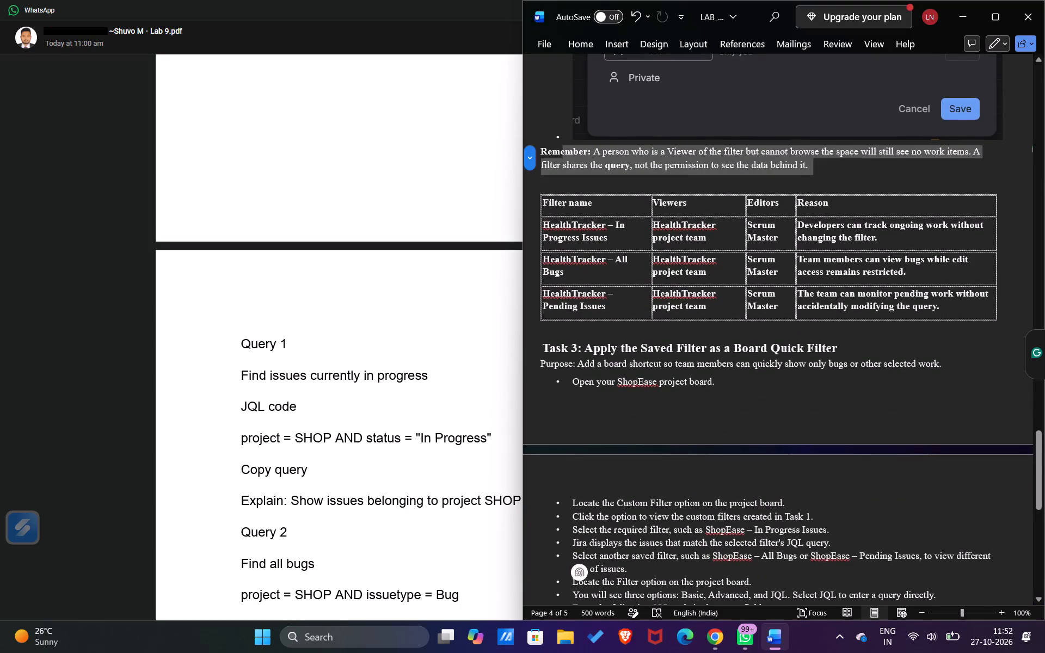
left_click_drag(573, 152, 537, 155)
key("BackSpace")
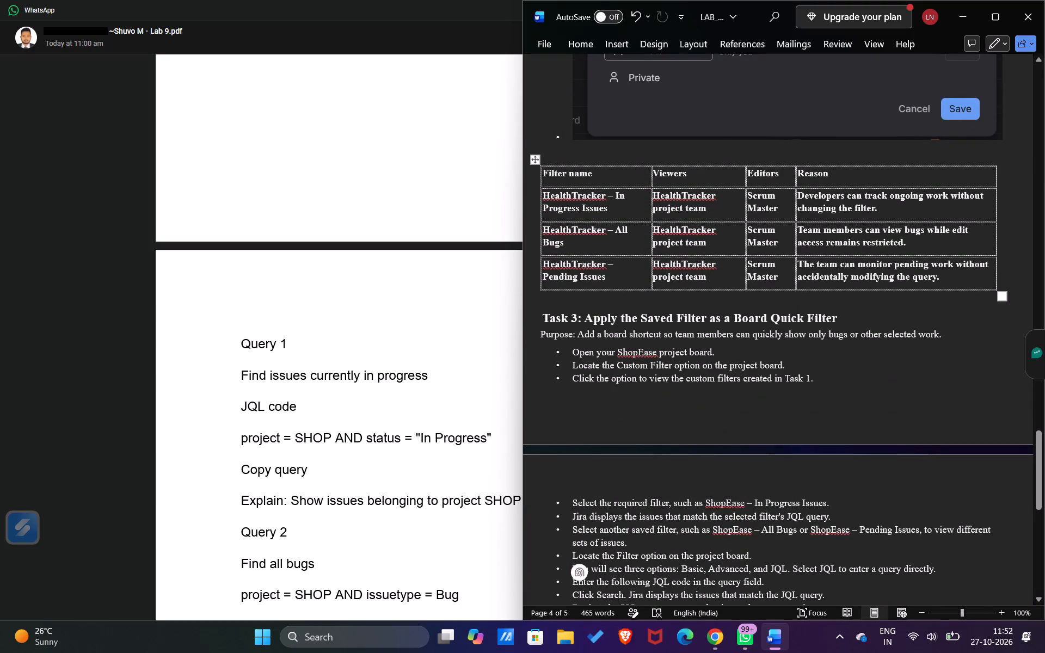
Switch to Jira in Chrome and capture a screenshot of the All work items list with its "order by created ASC" query.
scroll(680, 400, "down", 3)
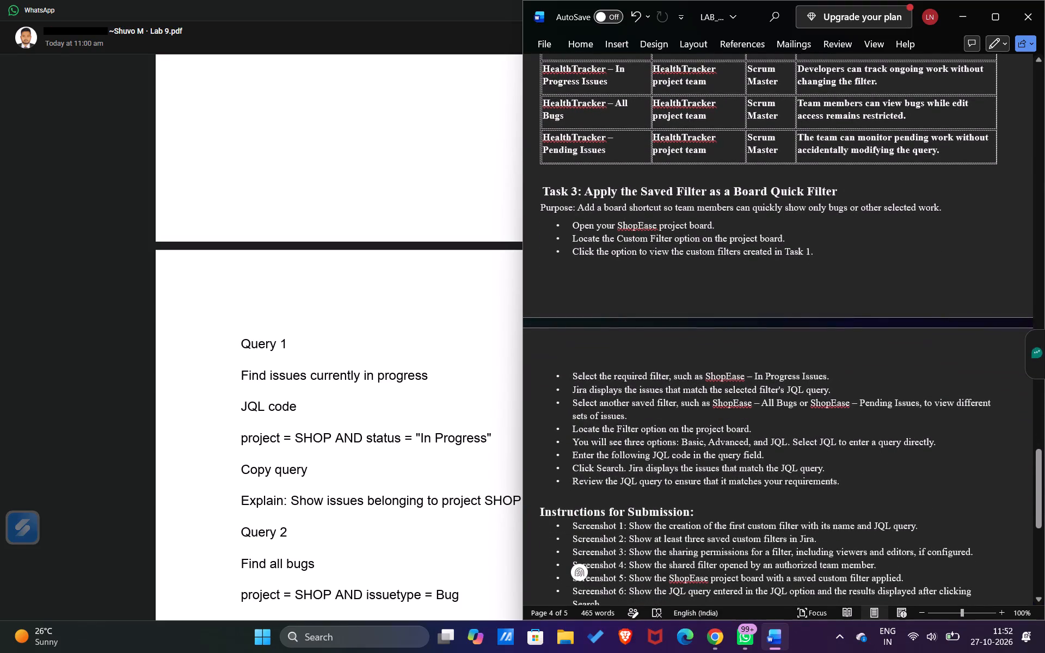
scroll(680, 400, "down", 1)
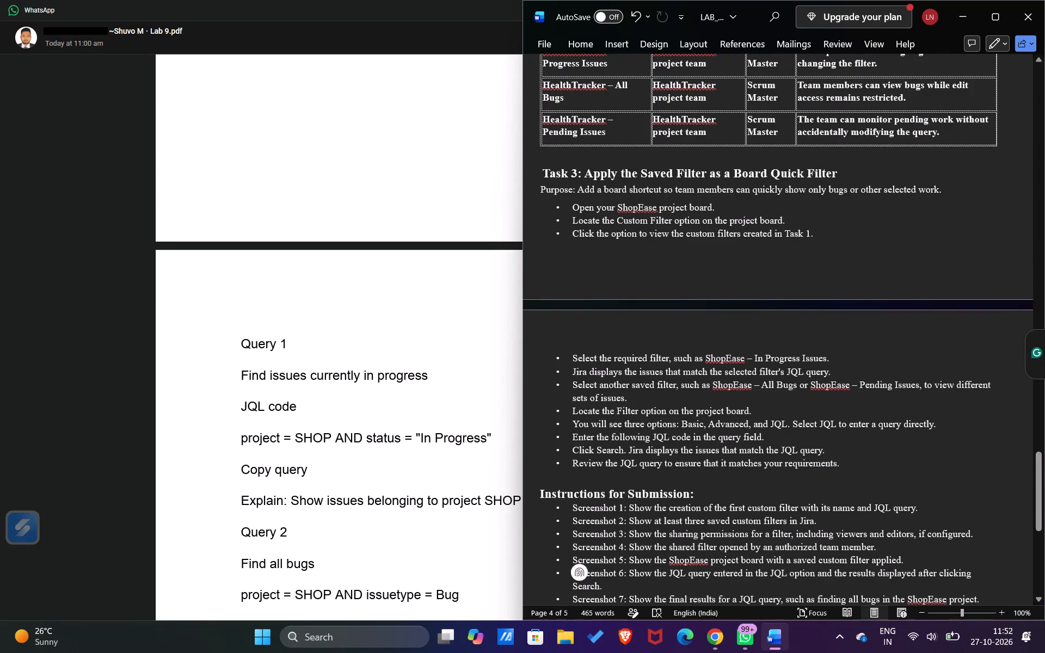
scroll(841, 445, "down", 2)
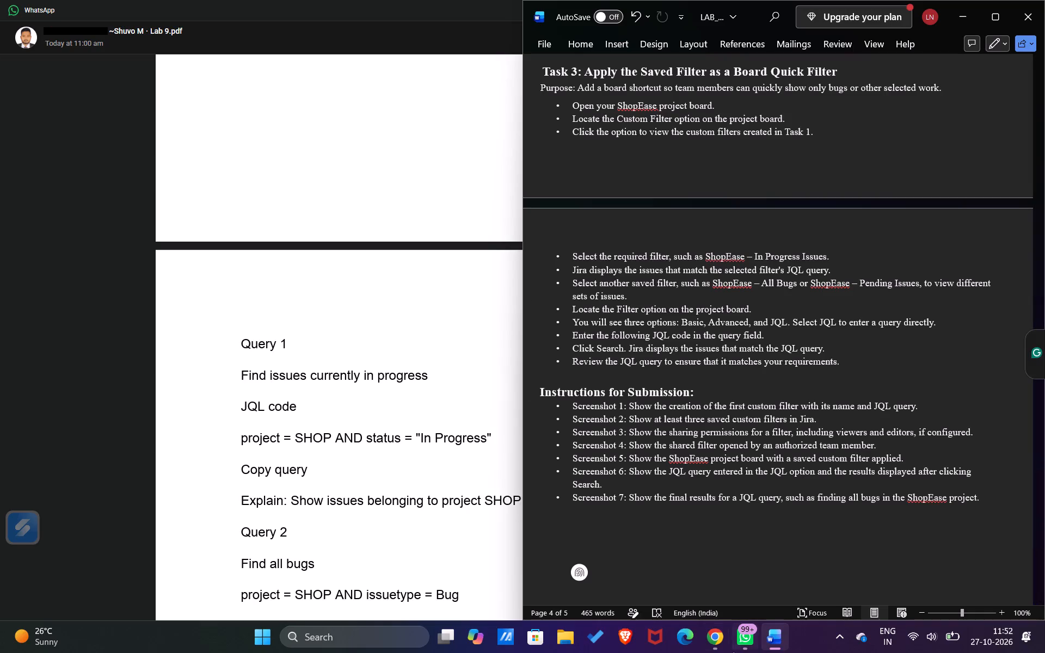
left_click(696, 562)
left_click(267, 0)
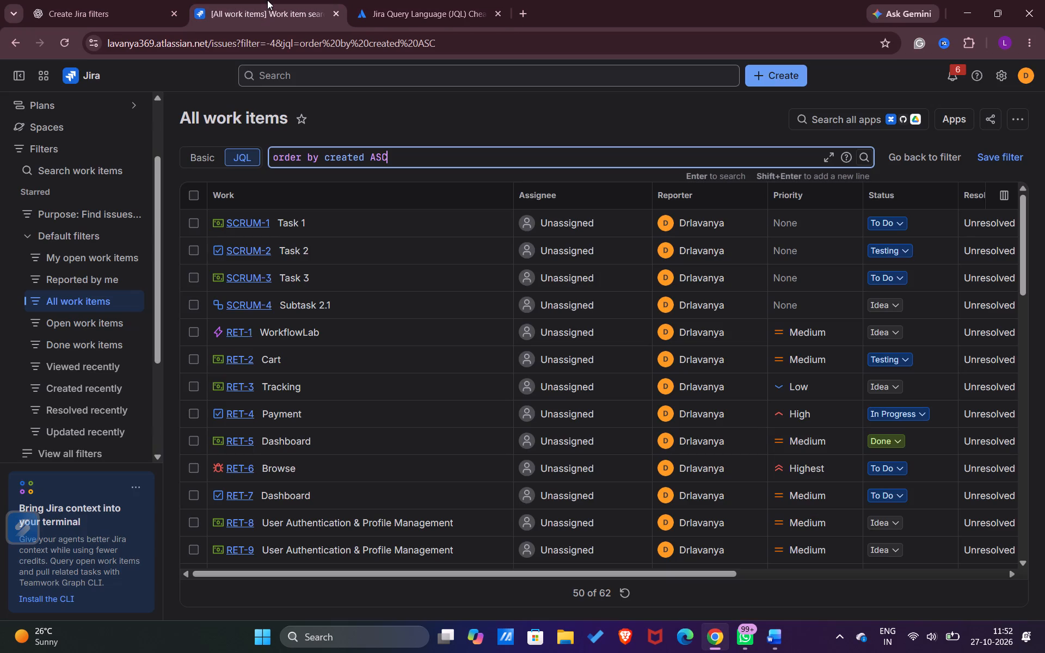
key("Print")
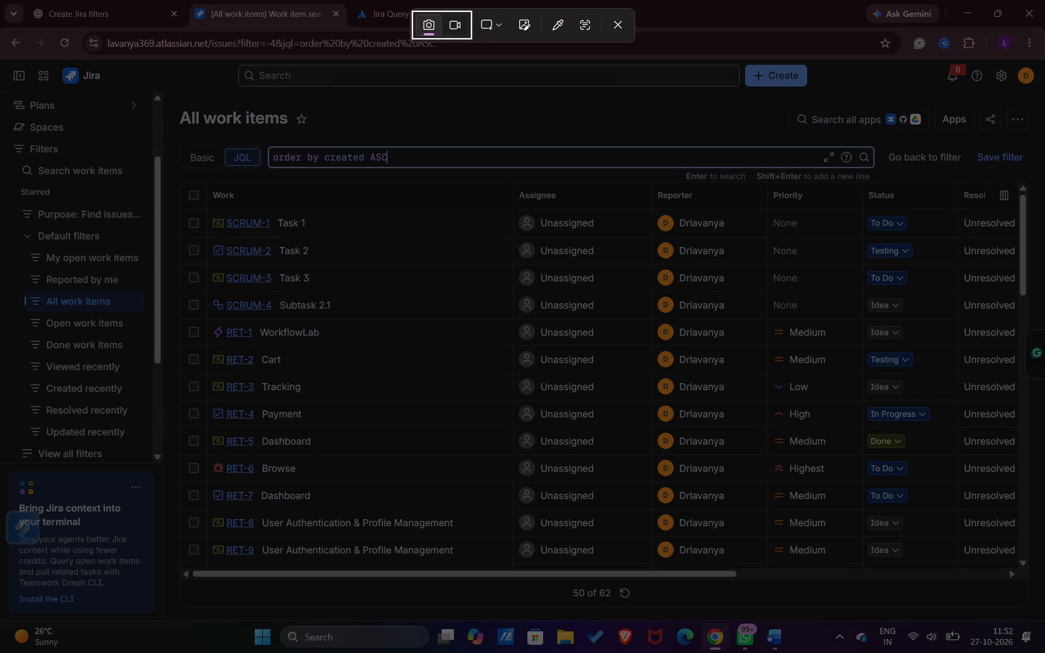
left_click_drag(169, 108, 905, 596)
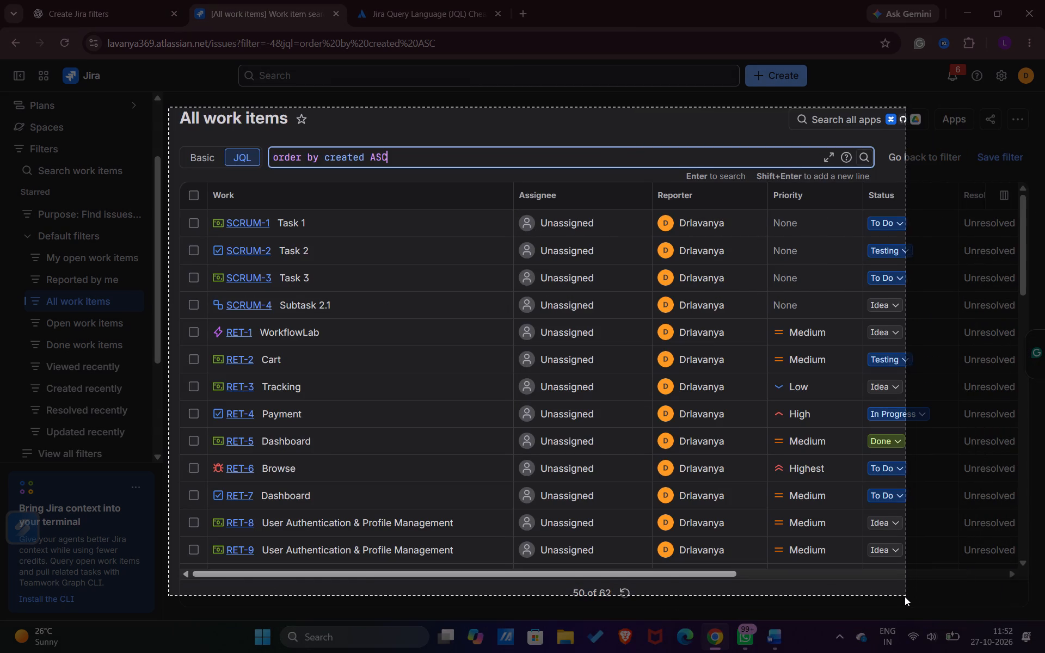
left_click_drag(905, 596, 880, 593)
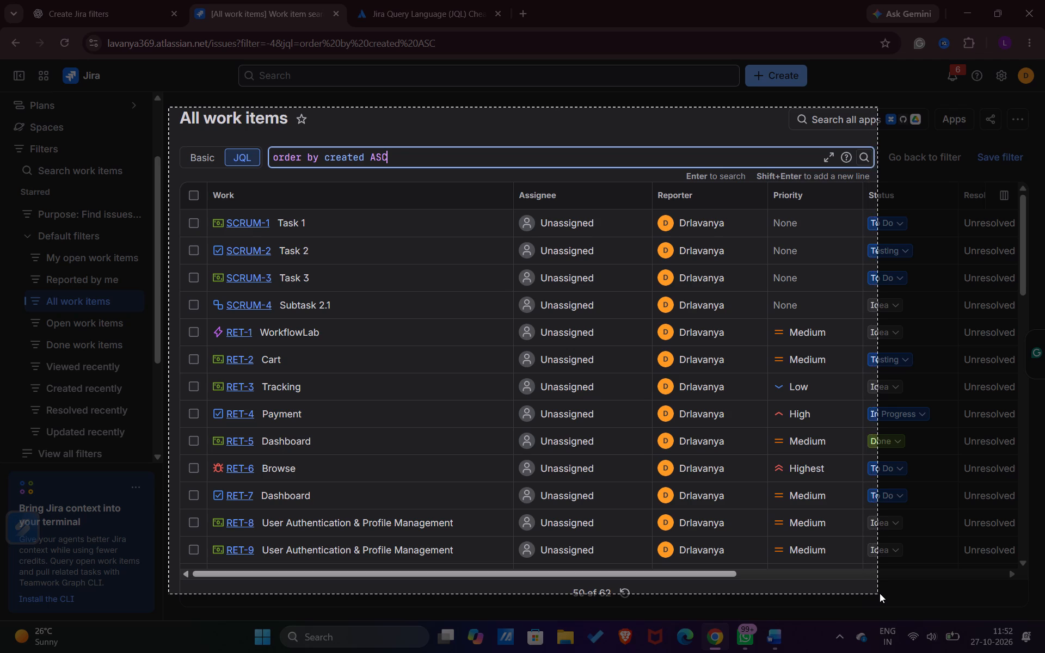
left_click_drag(880, 593, 881, 593)
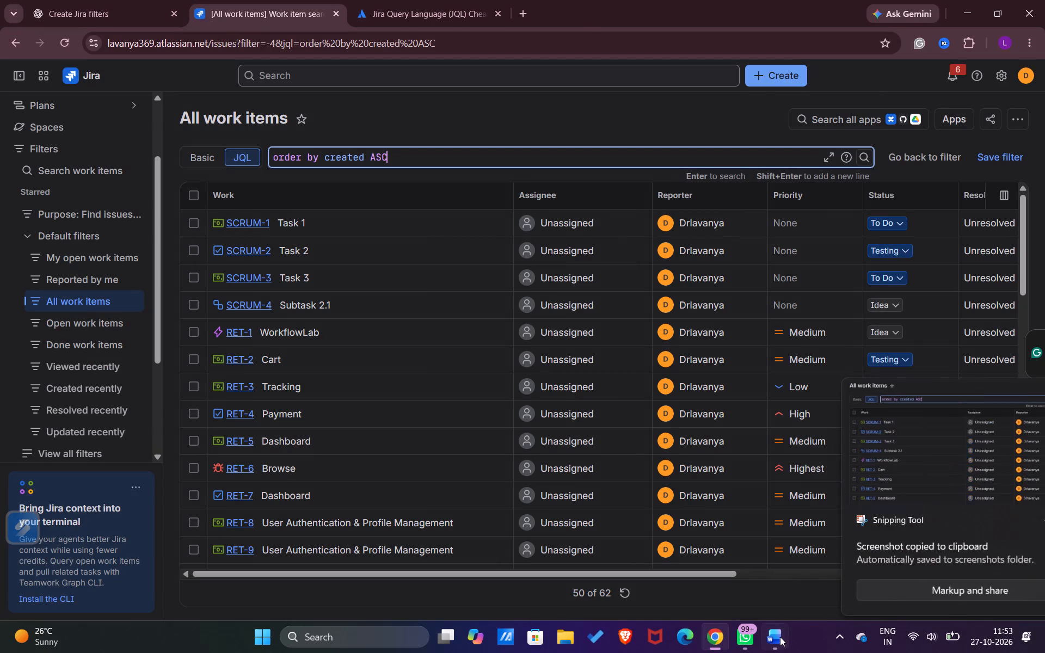
Back in Word, replace the purpose line and instruction bullets under Task 3 with the captured Jira screenshot.
left_click(780, 638)
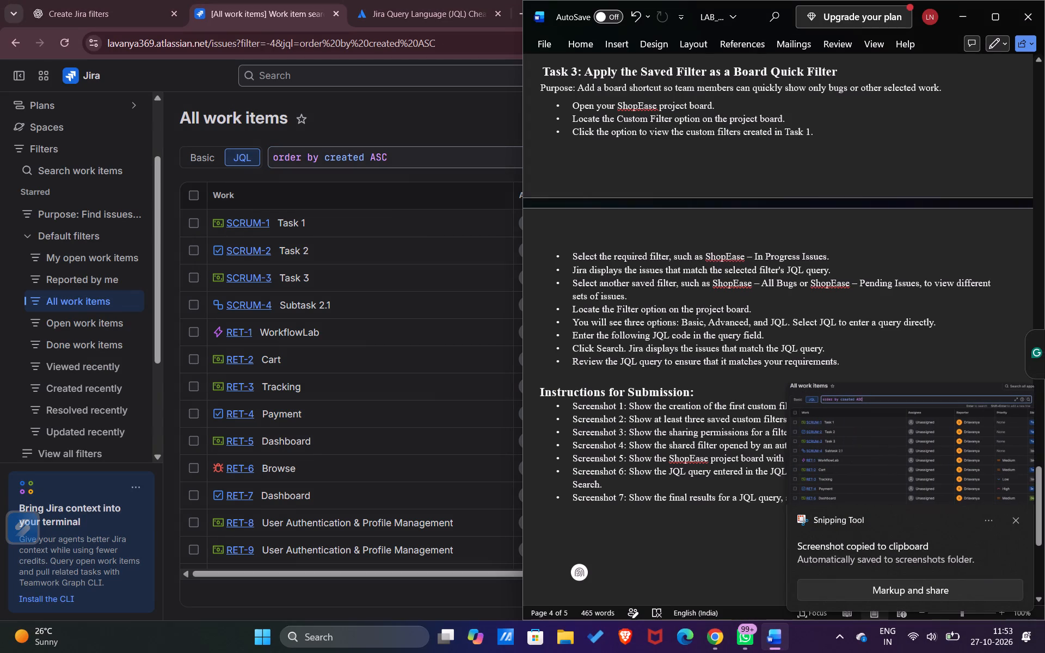
left_click_drag(839, 358, 555, 72)
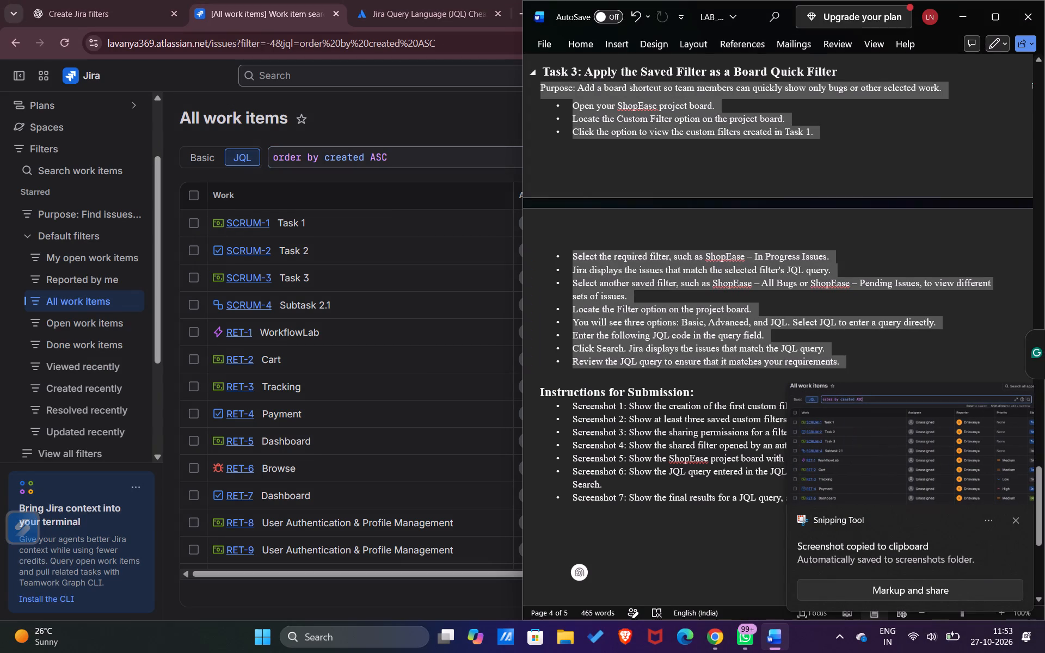
left_click_drag(555, 72, 542, 91)
key("BackSpace")
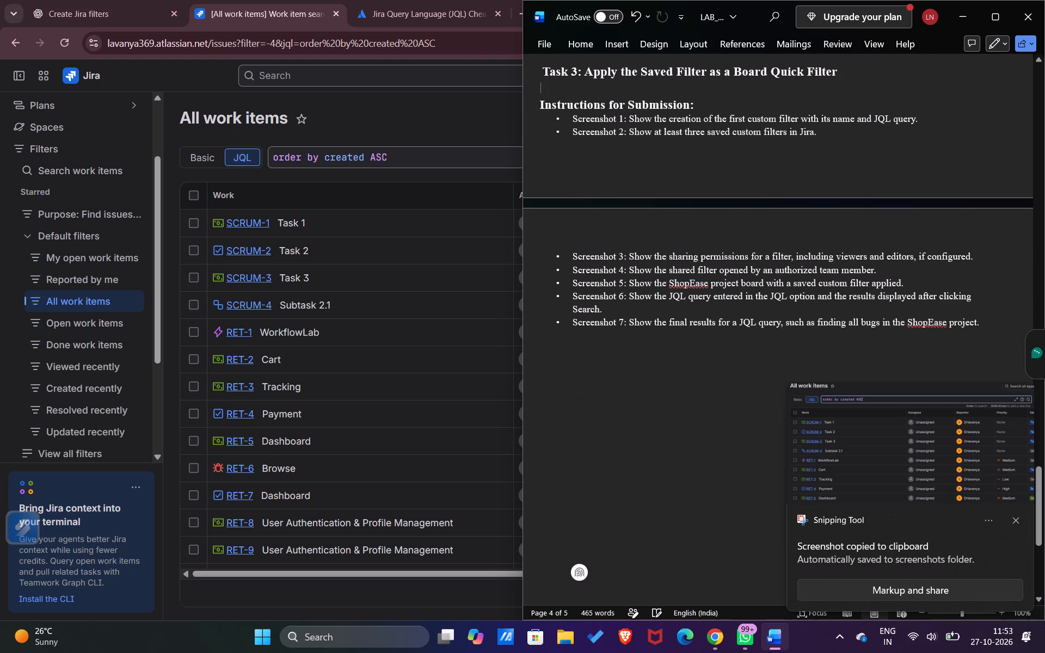
key("ctrl+v")
Delete the Instructions for Submission heading and its seven screenshot bullets at the end of the document.
scroll(655, 410, "down", 3)
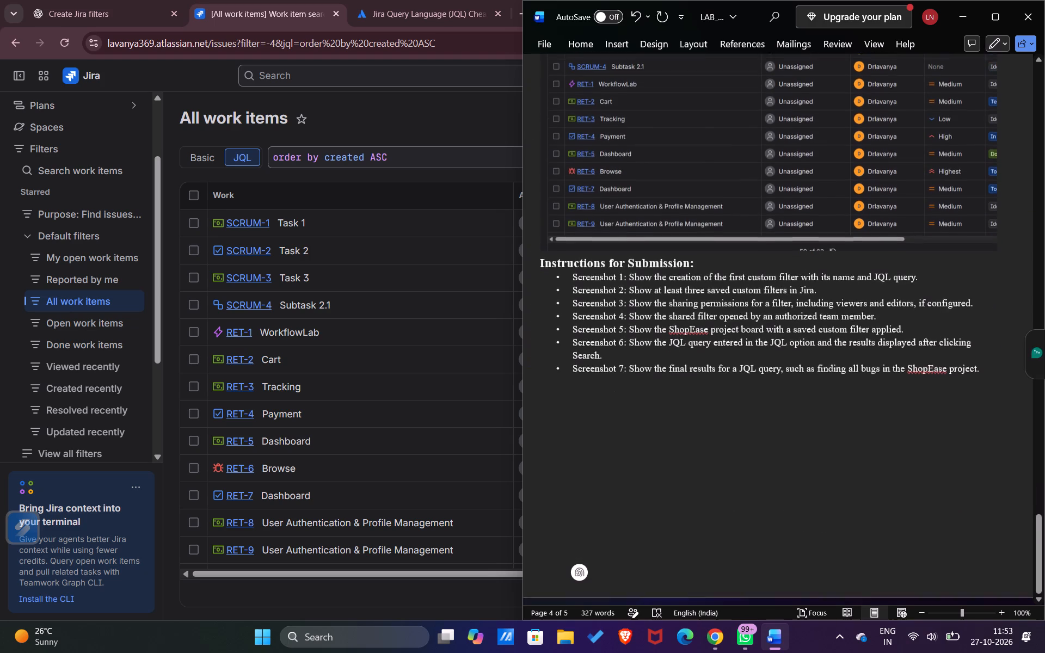
left_click_drag(662, 397, 524, 260)
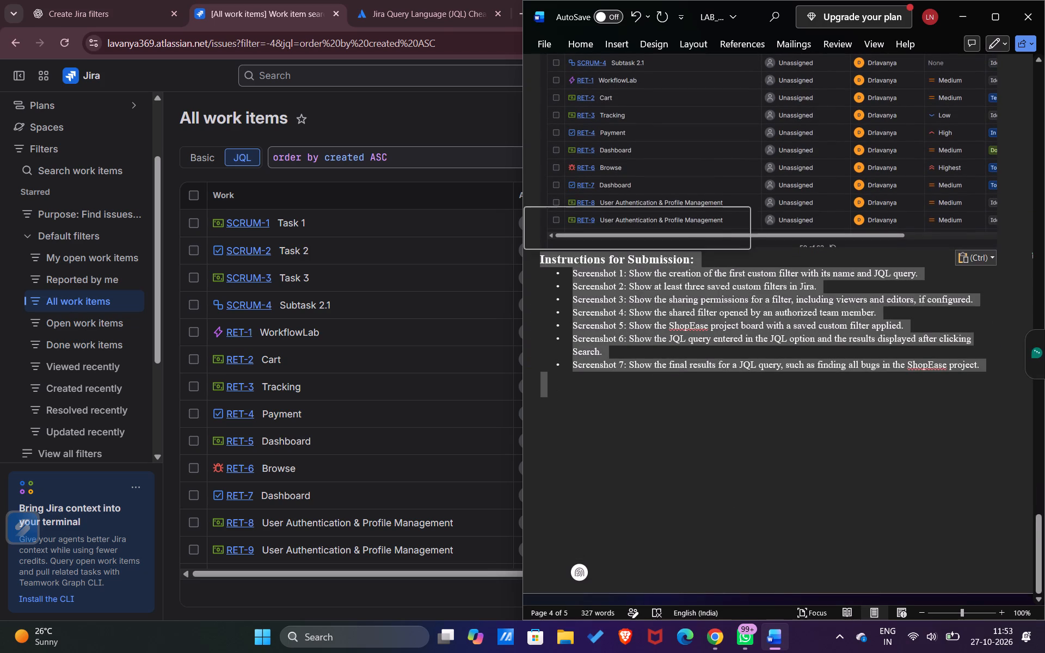
key("BackSpace")
Delete the course details, the Lab Assignment 09 heading and the CO-Mapping table between the school title and Objectives.
scroll(890, 286, "up", 5)
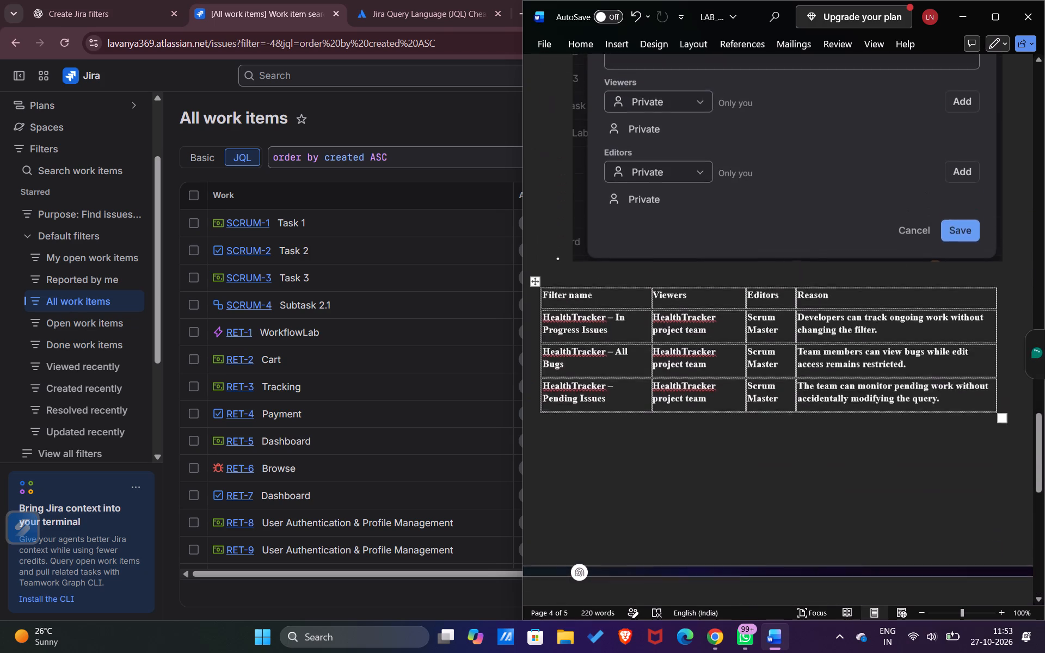
scroll(890, 286, "up", 18)
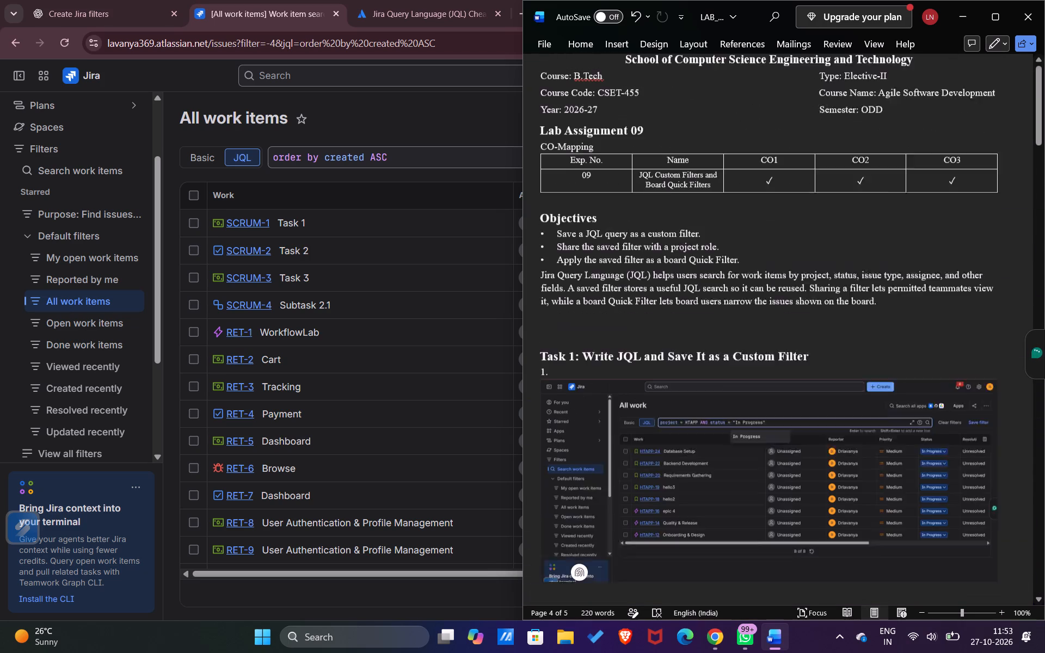
scroll(890, 286, "up", 4)
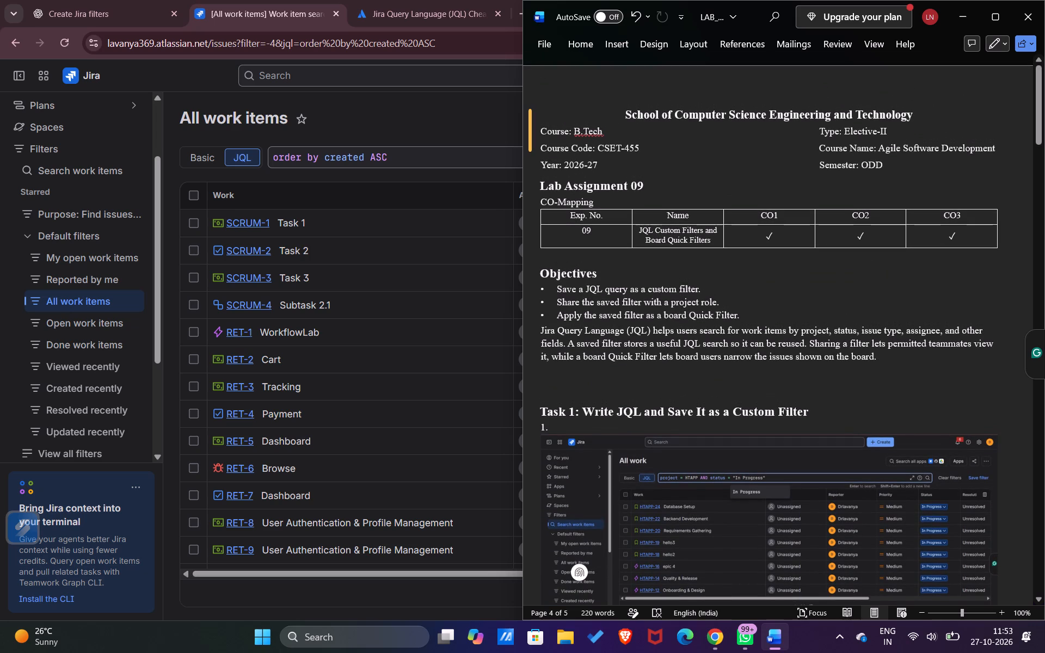
left_click_drag(732, 257, 549, 126)
key("BackSpace")
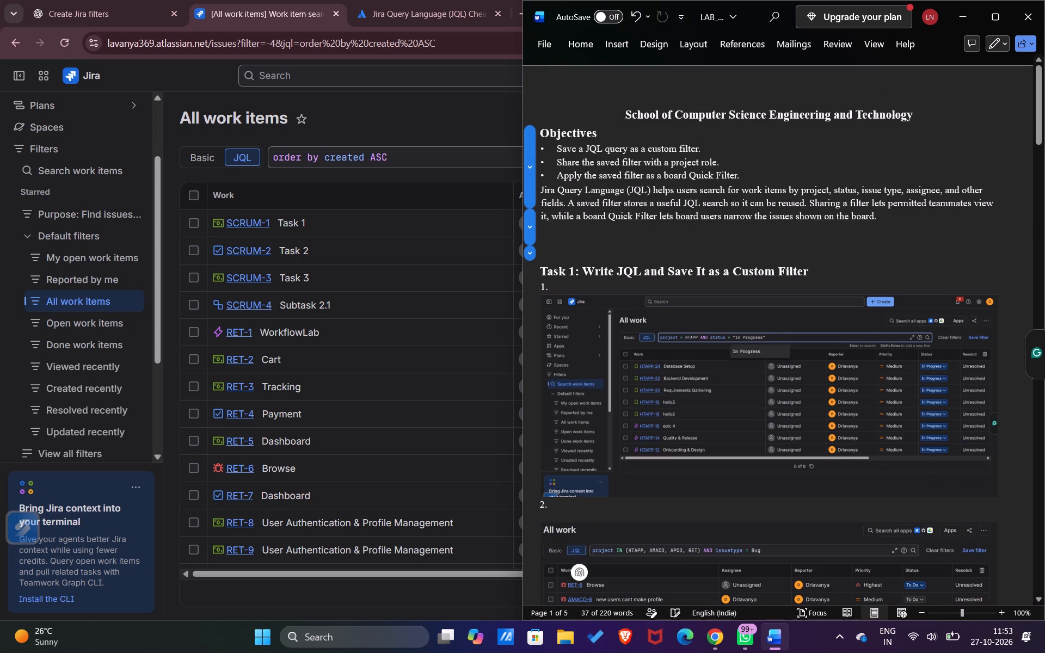
Add an empty line below the School of Computer Science Engineering and Technology title.
left_click(933, 116)
key("Return")
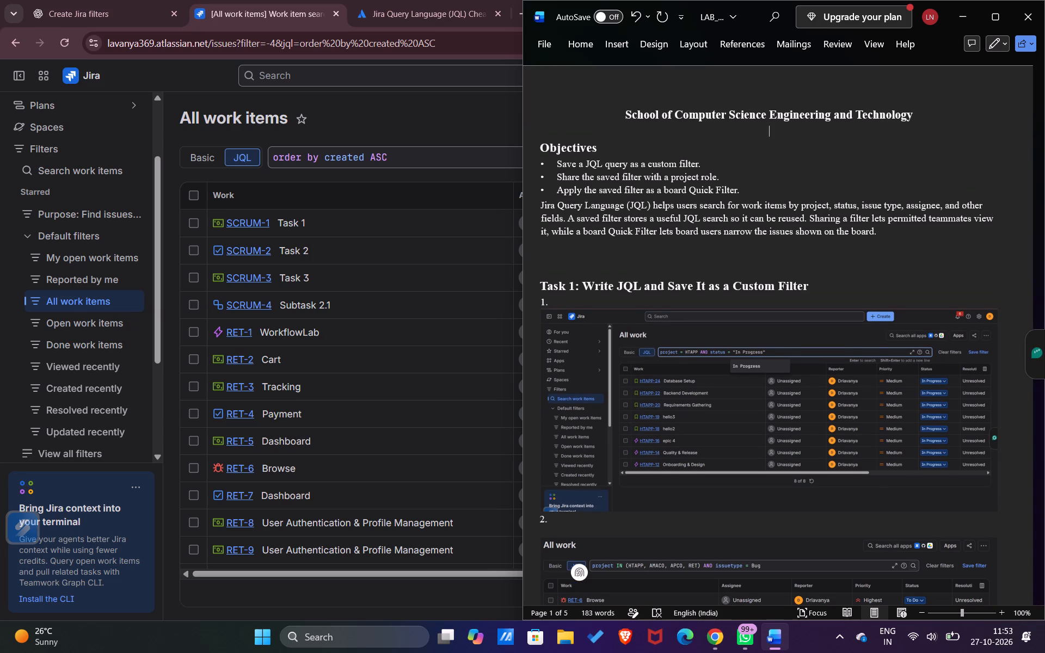
Enter the student's first name and enrolment number below the school title, with "Lab - 9" on the following line.
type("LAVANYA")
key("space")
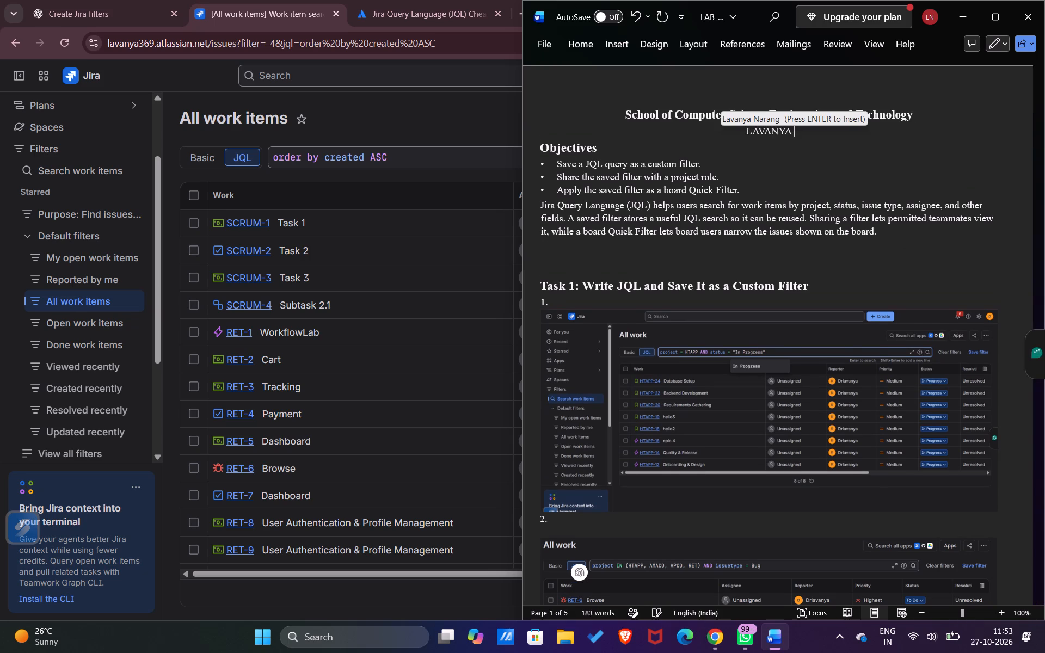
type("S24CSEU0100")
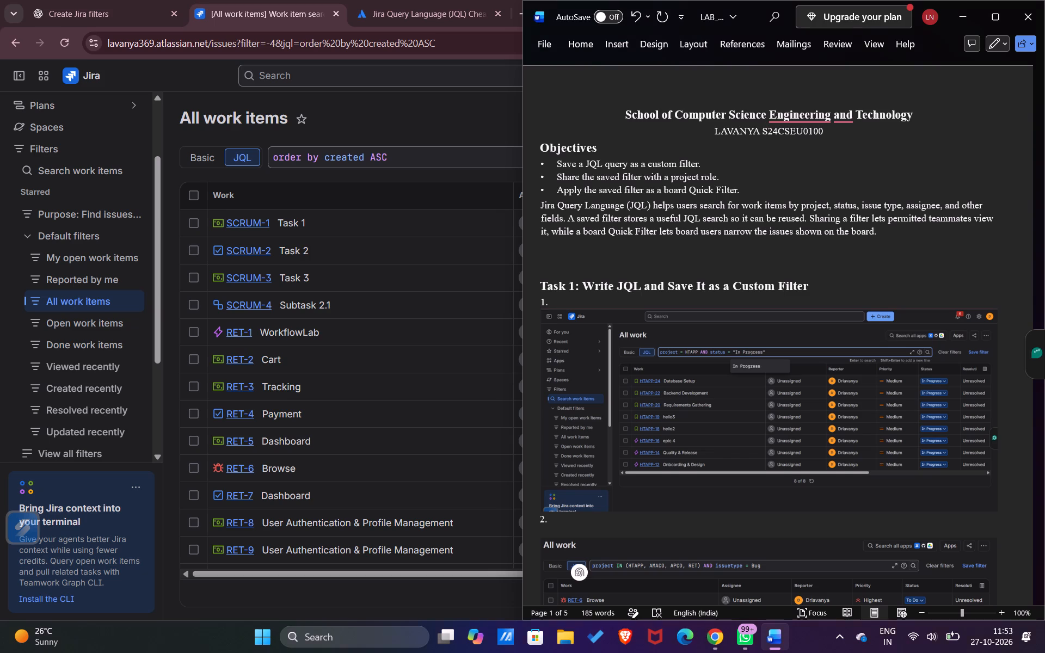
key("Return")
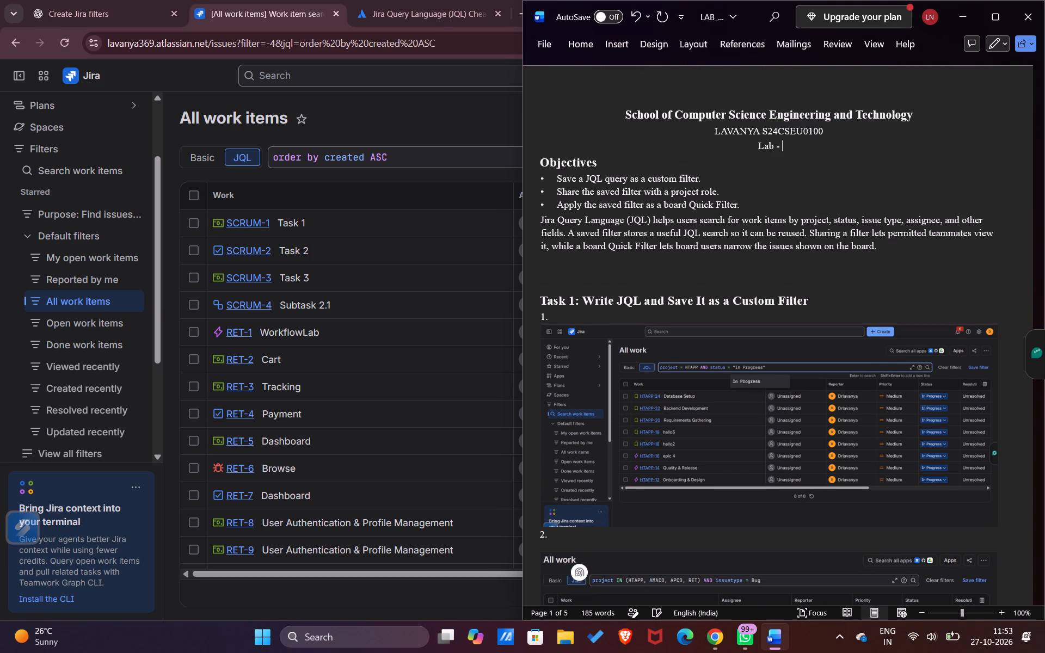
Enlarge the student name and enrolment line and the "Lab - 9" line to 26 pt and make both bold.
left_click_drag(797, 147, 750, 137)
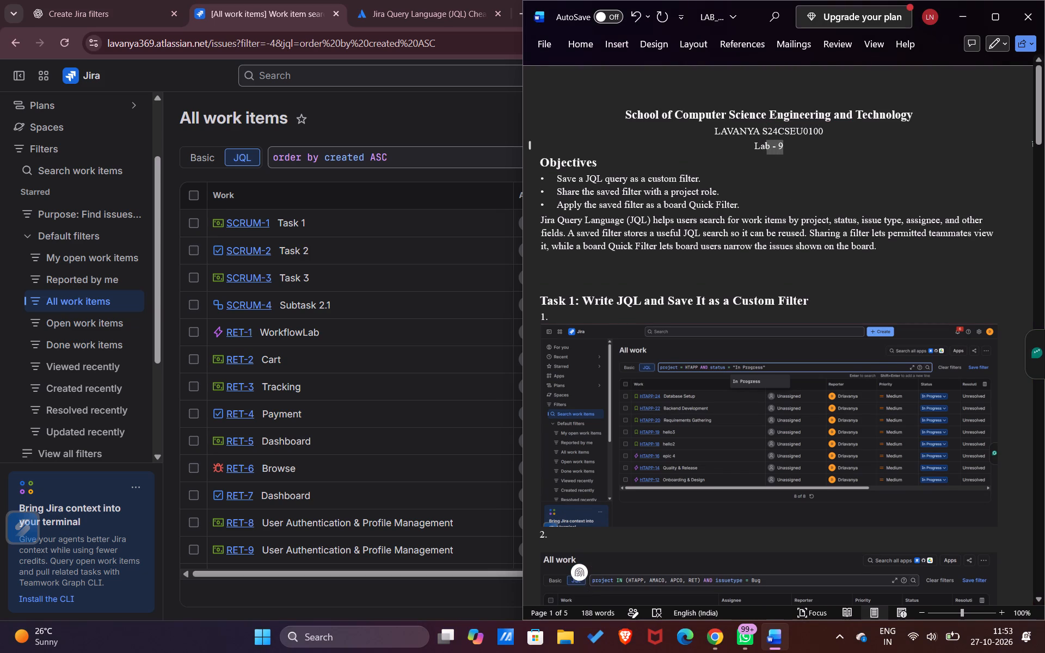
left_click_drag(750, 137, 724, 128)
triple_click(844, 87)
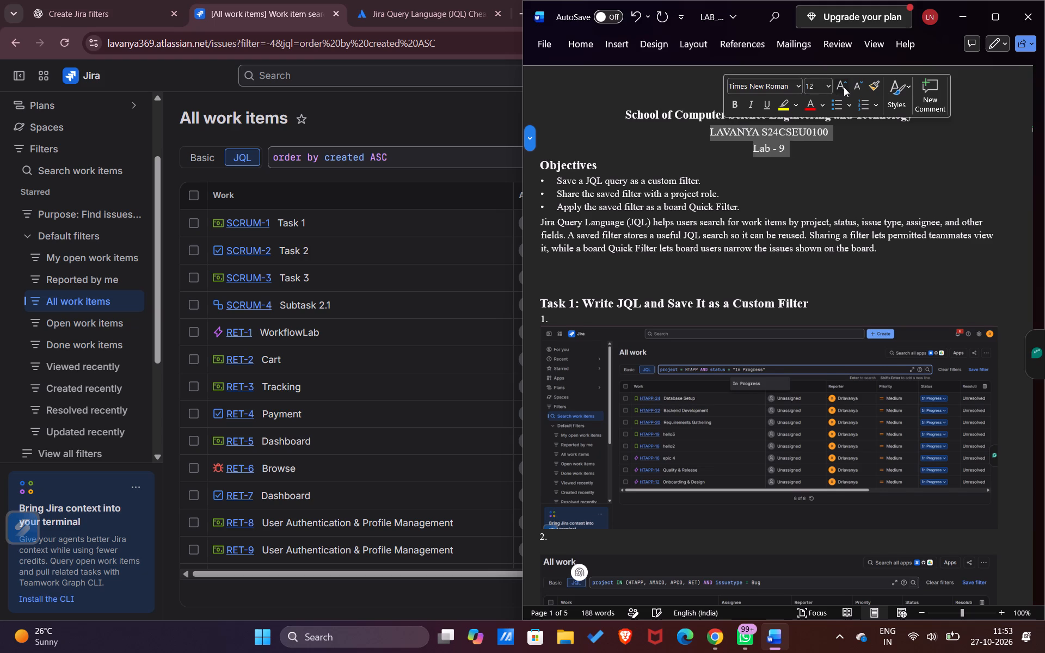
triple_click(844, 87)
left_click(844, 87)
left_click(844, 87)
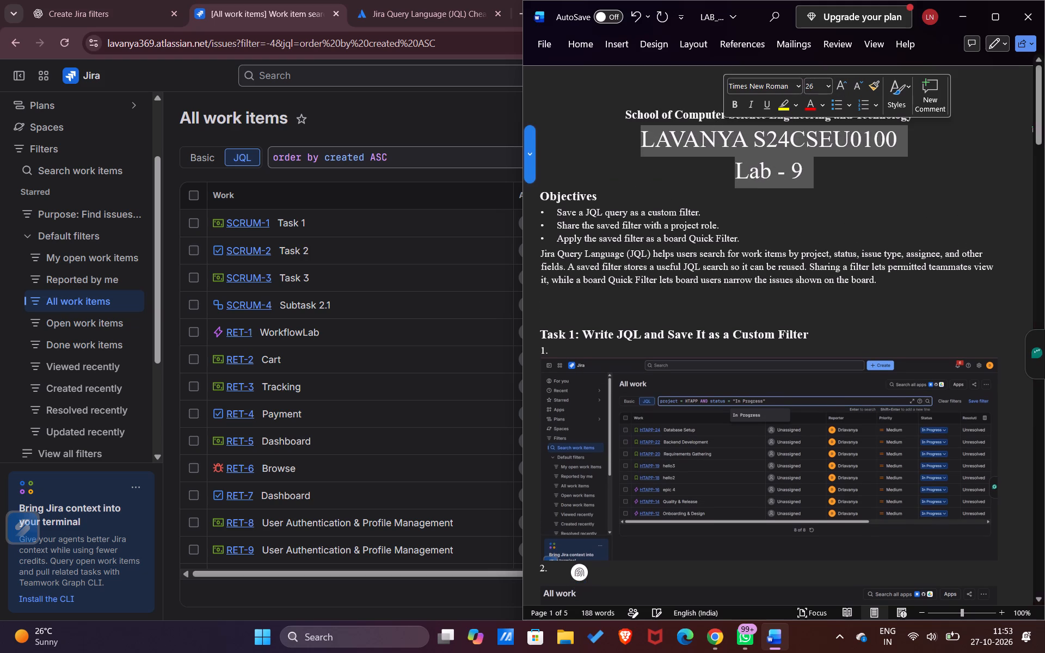
left_click(734, 107)
left_click(581, 126)
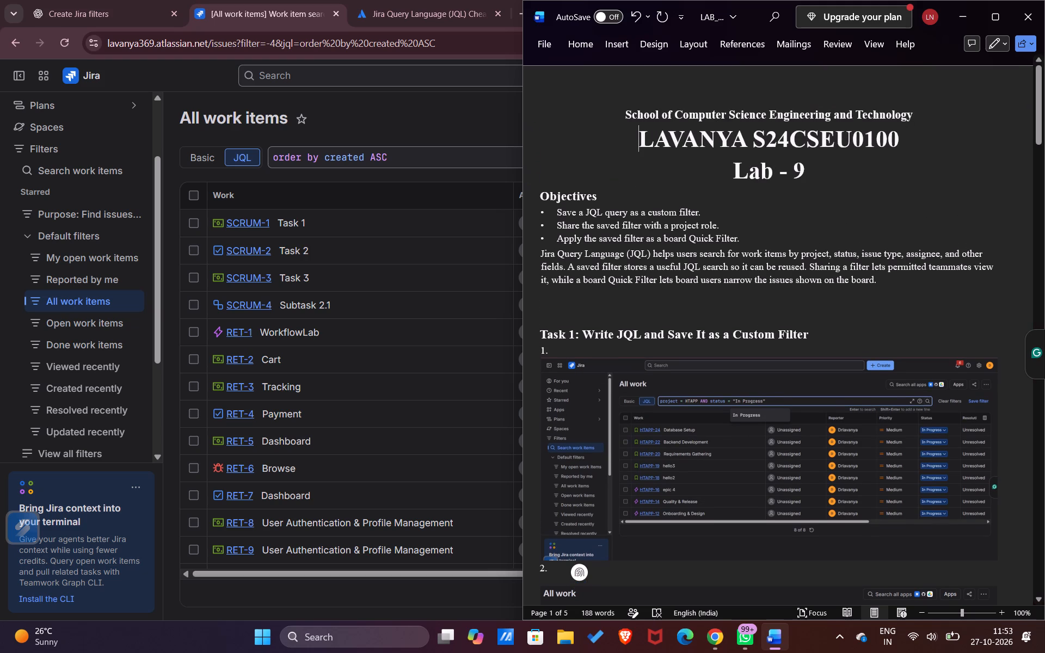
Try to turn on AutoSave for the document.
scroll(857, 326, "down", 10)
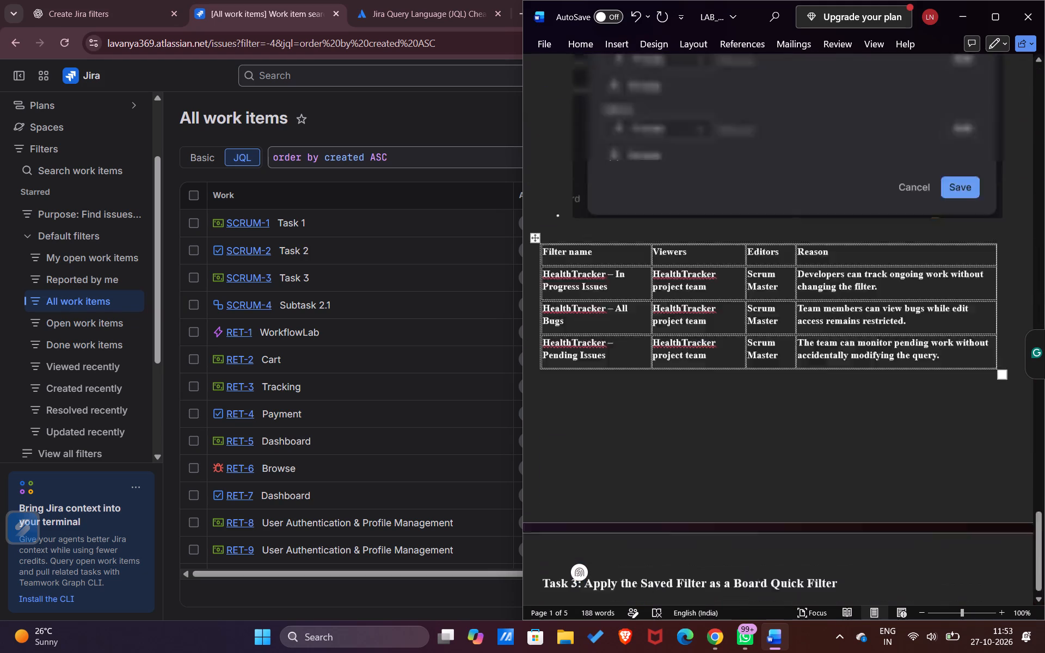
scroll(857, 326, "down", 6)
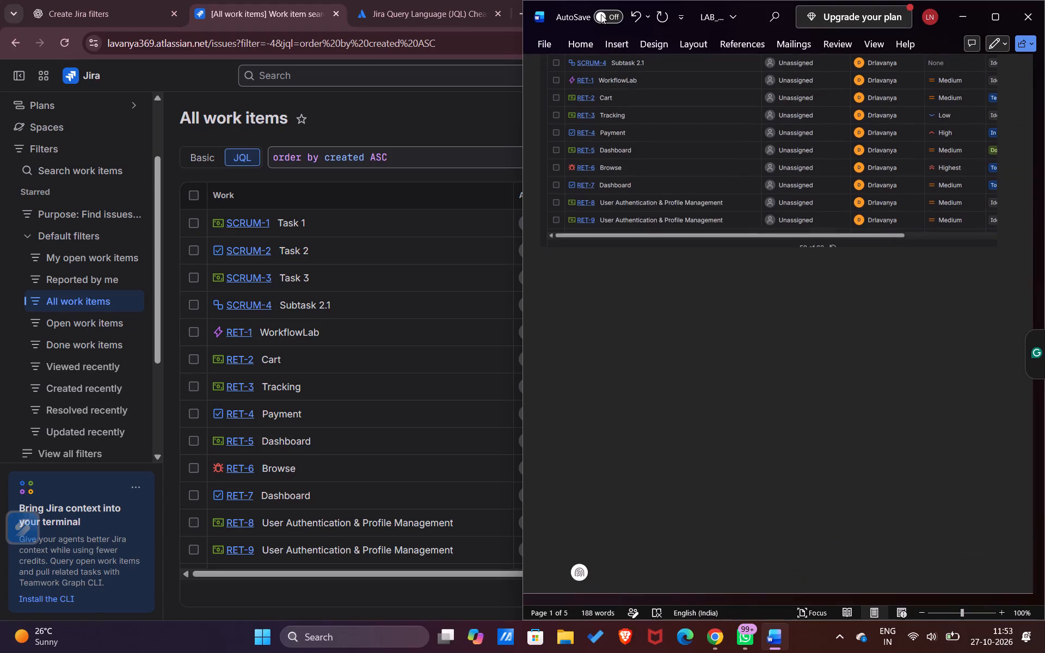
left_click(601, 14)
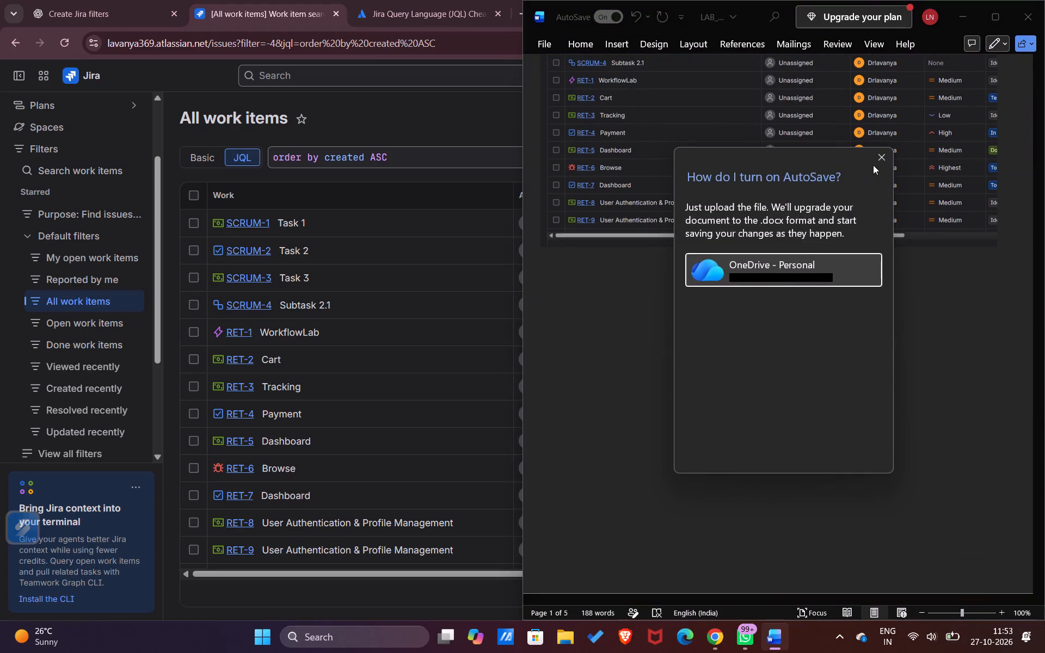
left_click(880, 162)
Maximise the document window, close the document and choose to save its changes in the Downloads folder.
left_click(1005, 10)
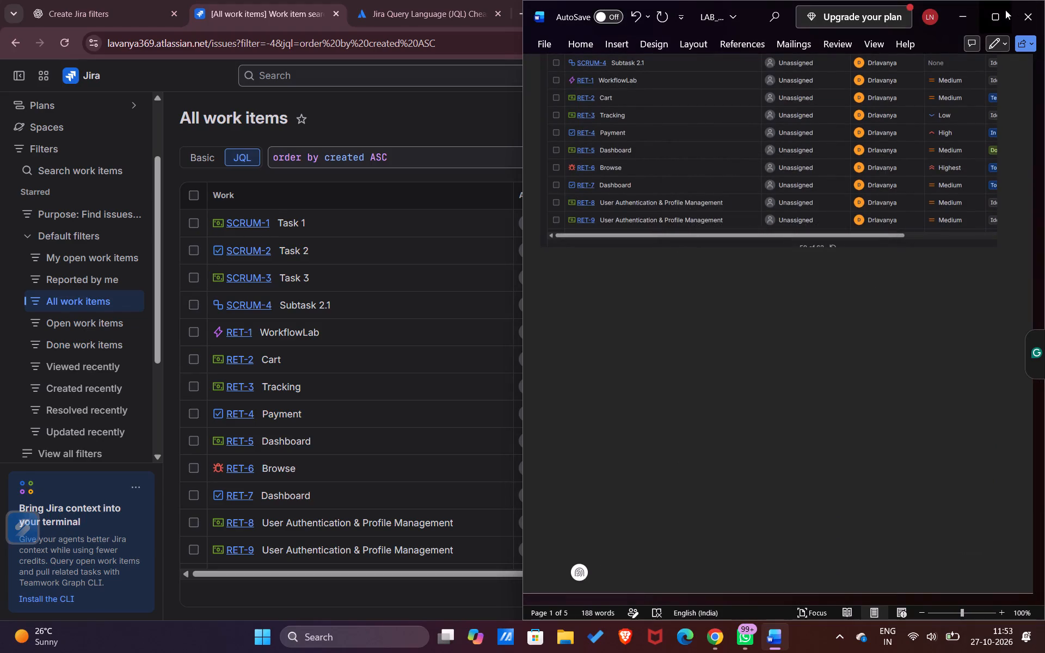
scroll(746, 333, "up", 12)
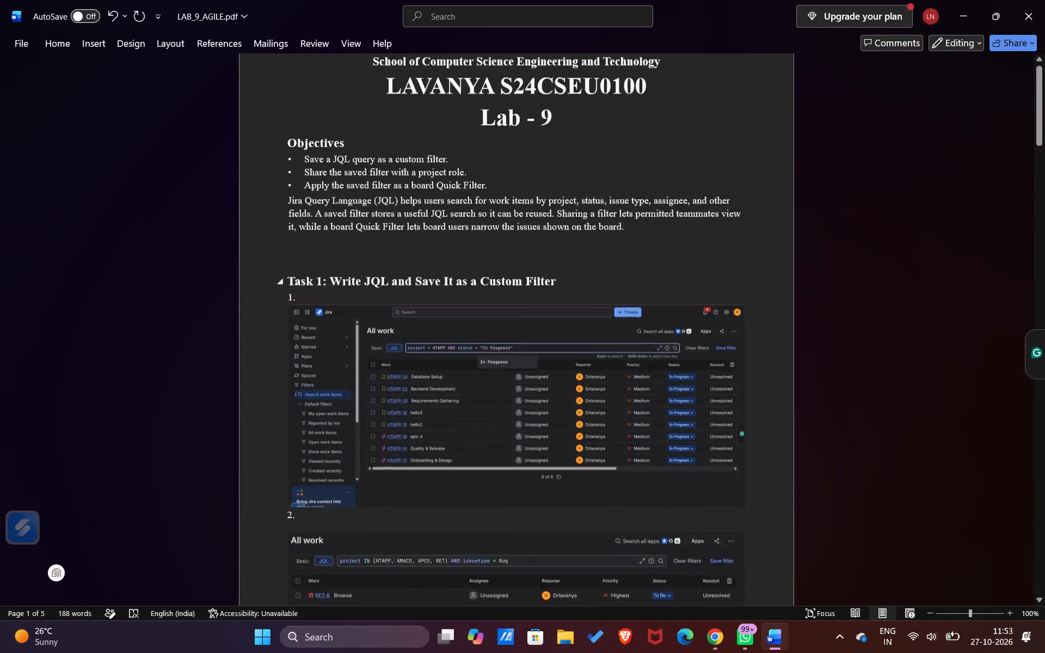
scroll(746, 333, "up", 1)
left_click(1044, 0)
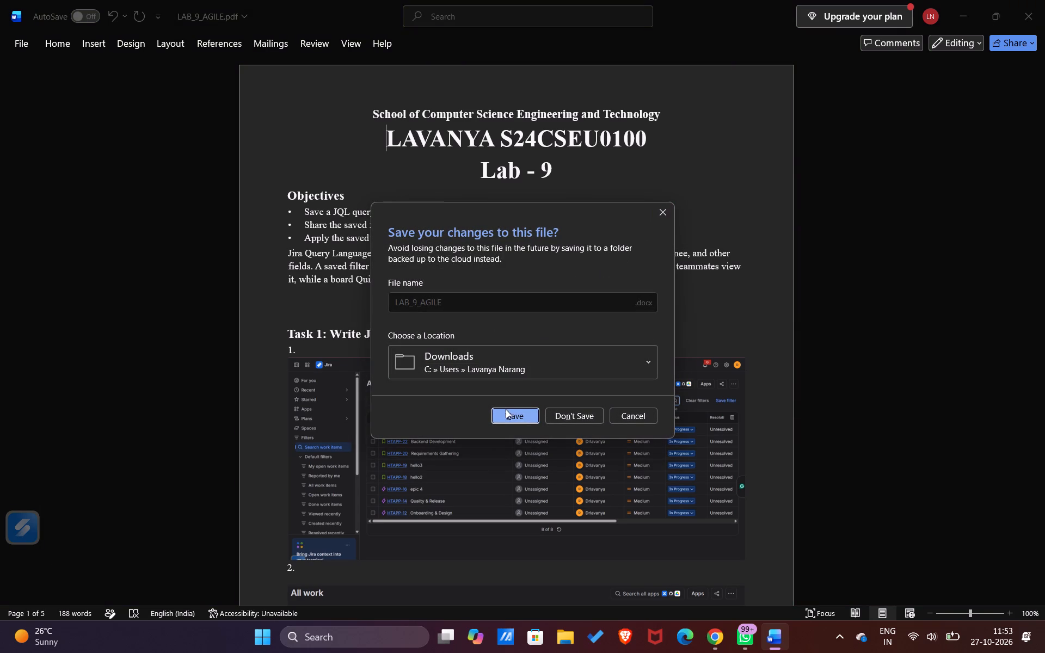
left_click(508, 359)
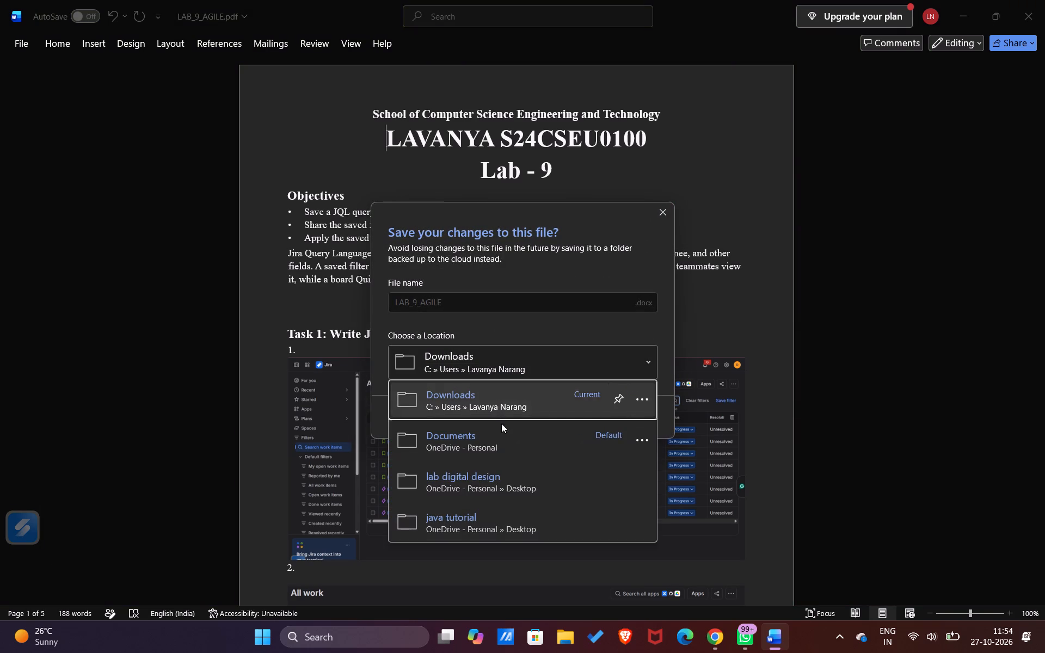
left_click(498, 394)
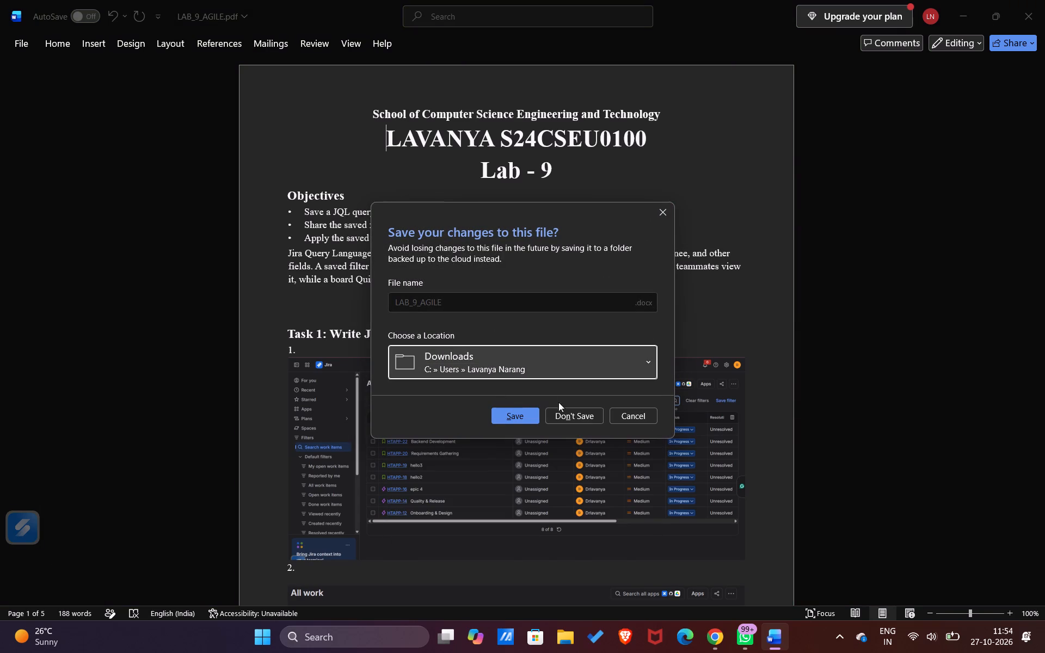
left_click(527, 417)
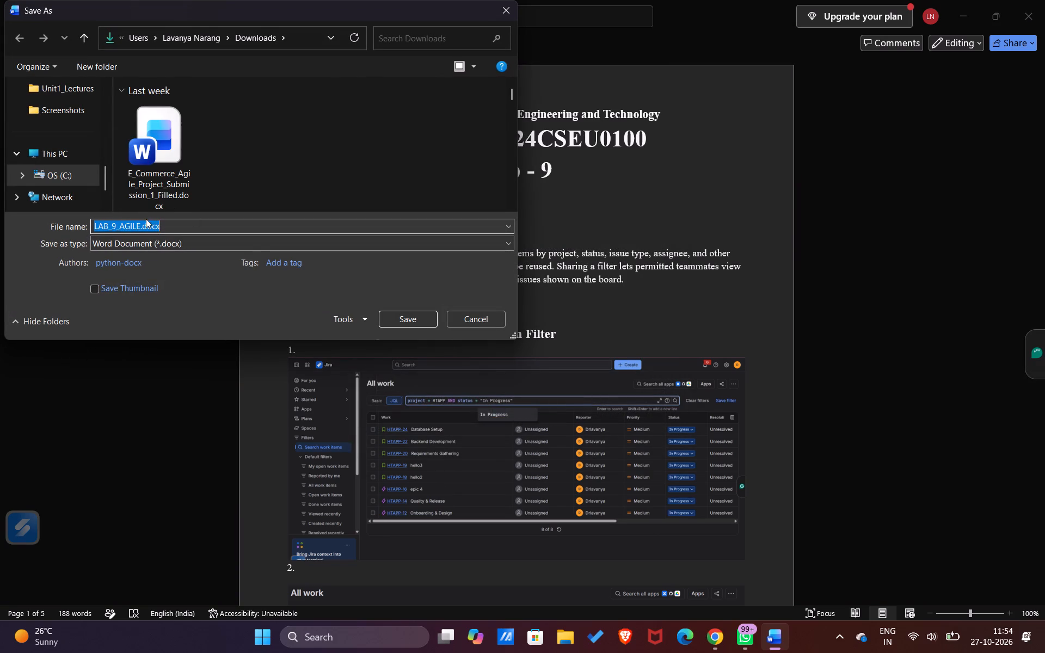
Save the Word document under the file name "LAB_9 agile" followed by the student's enrolment number.
left_click(141, 225)
key("BackSpace")
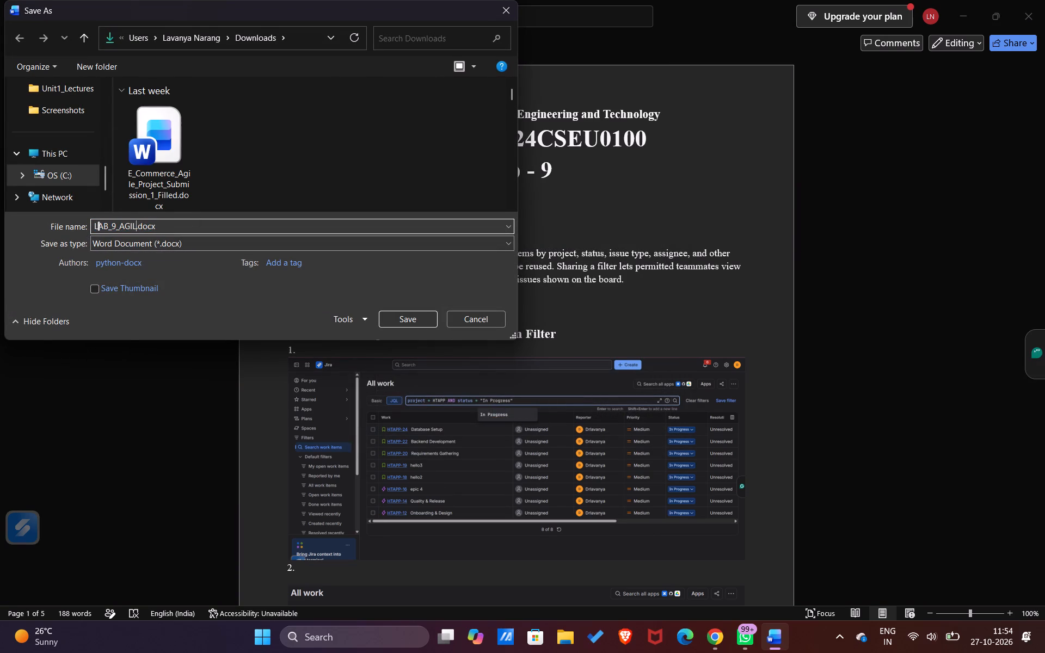
key("BackSpace")
key("BackSpace")
key("BackSpace")
key("BackSpace")
key("BackSpace")
key("space")
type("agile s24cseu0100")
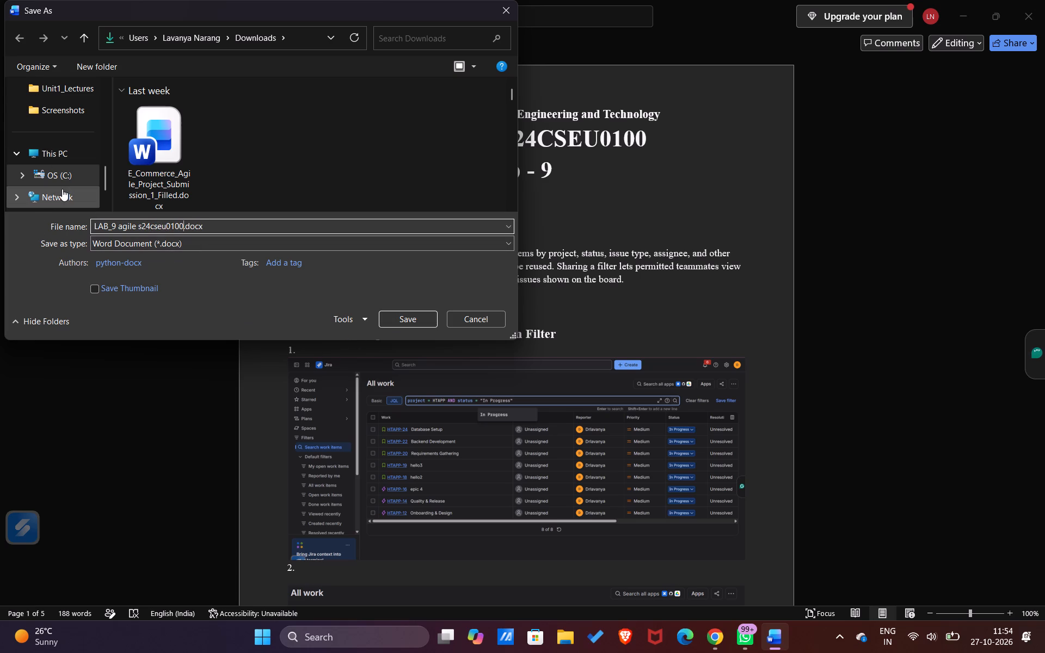
left_click(396, 317)
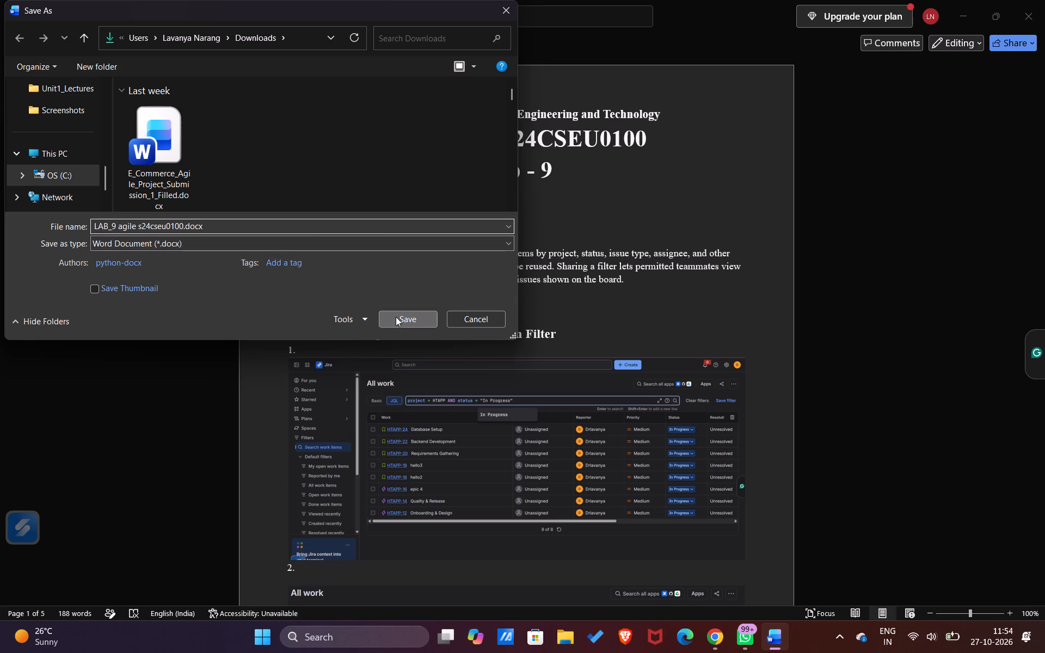
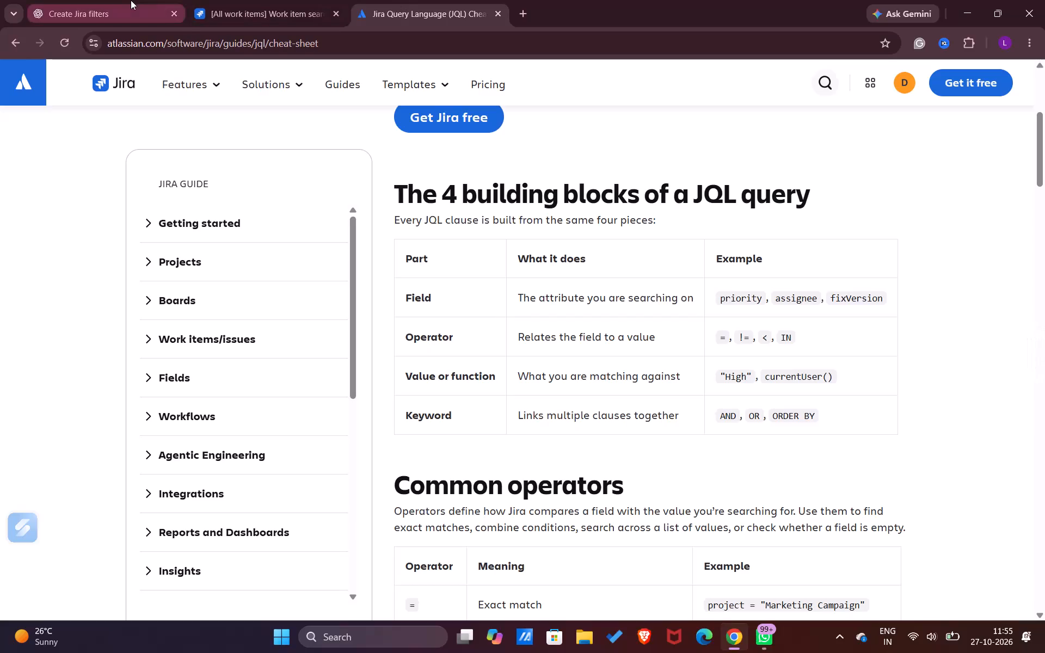
Look over the Python script instructions in the "Create Jira filters" ChatGPT conversation and close that conversation's browser tab.
left_click(131, 0)
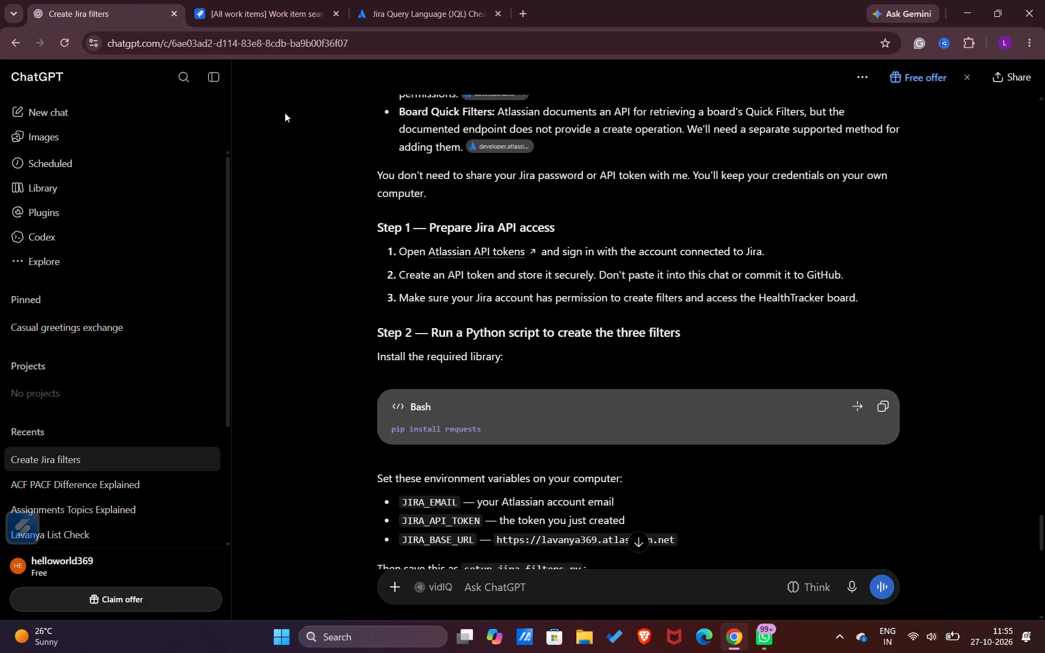
scroll(536, 493, "down", 1)
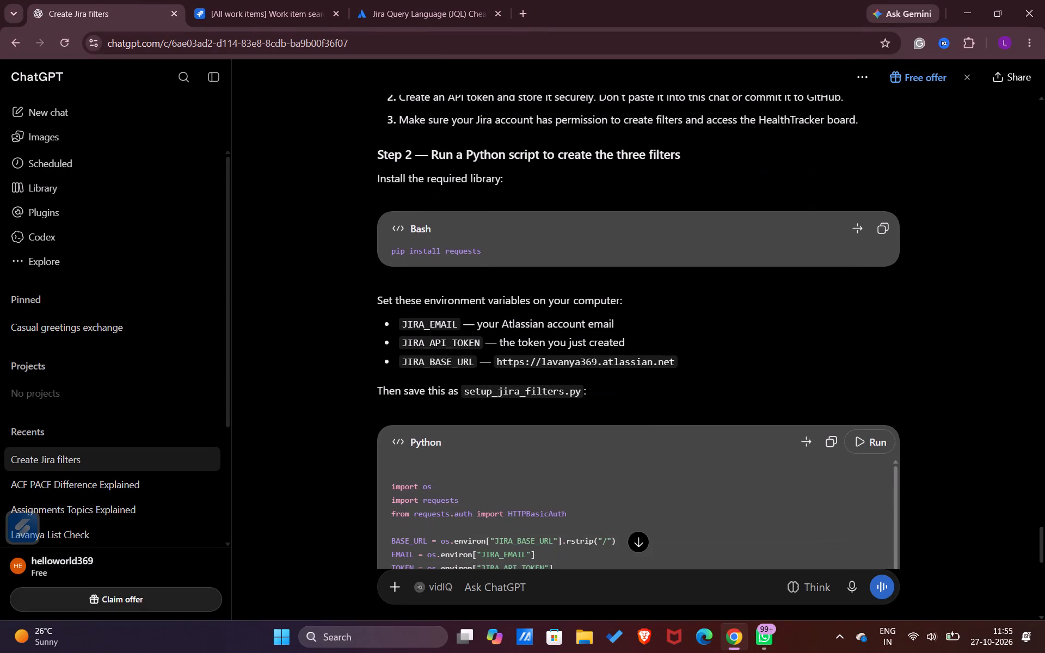
scroll(536, 493, "down", 1)
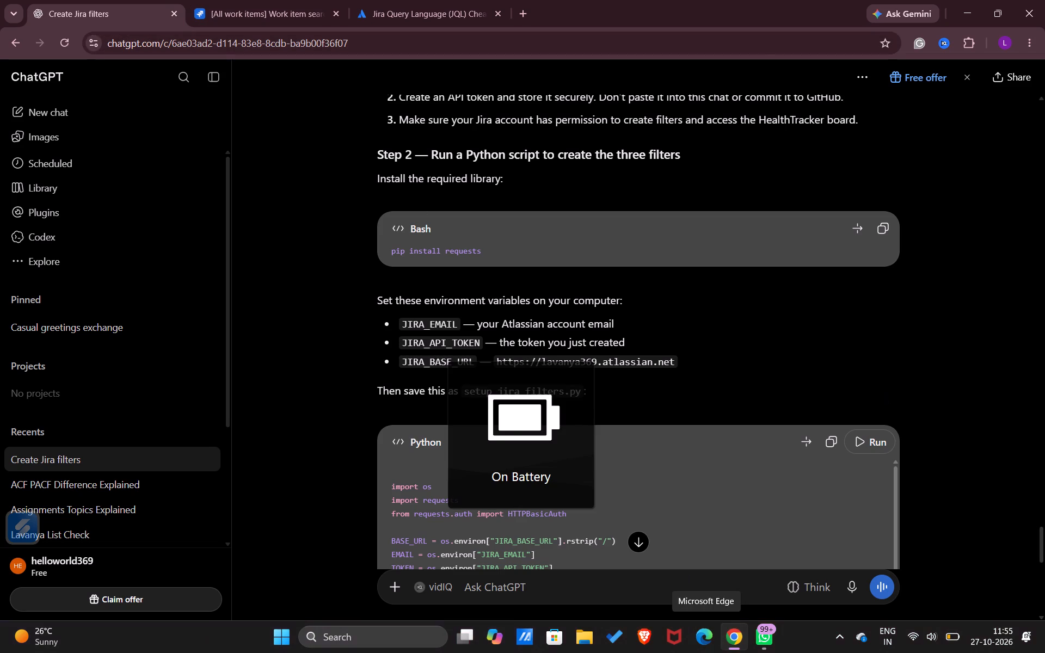
left_click(175, 13)
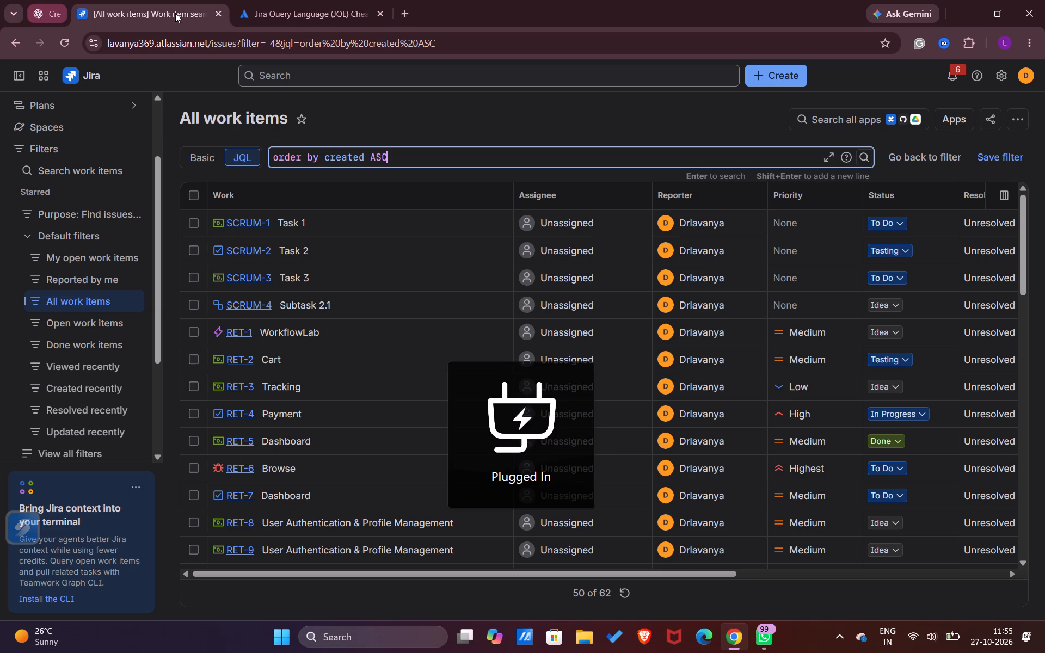
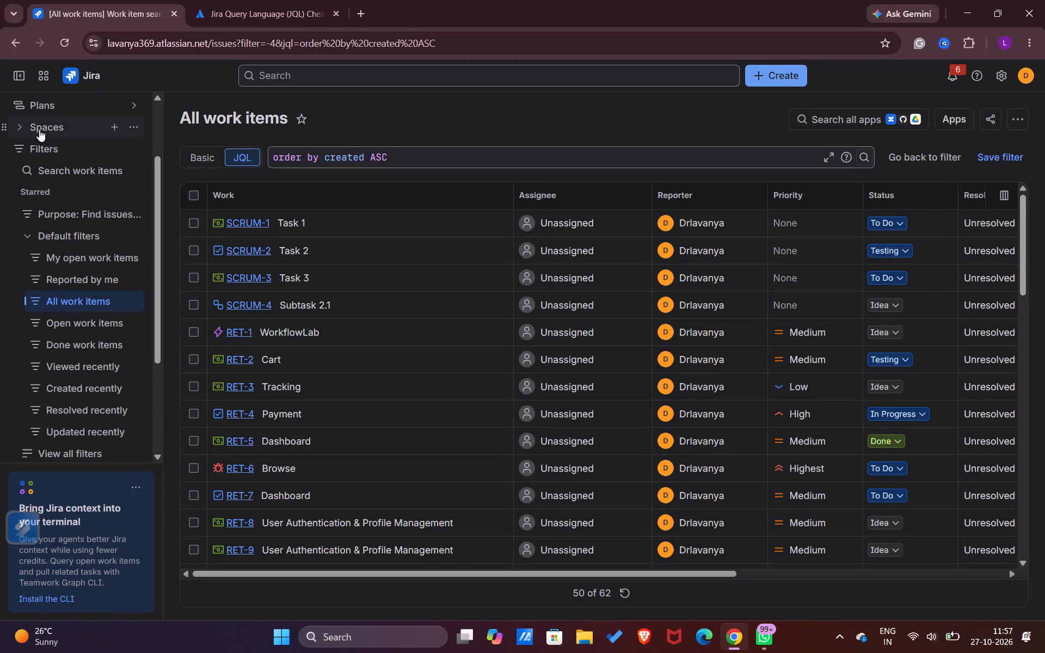
Open the space settings of HealthTracker App from the Manage Spaces list and look over its Details page.
left_click(132, 123)
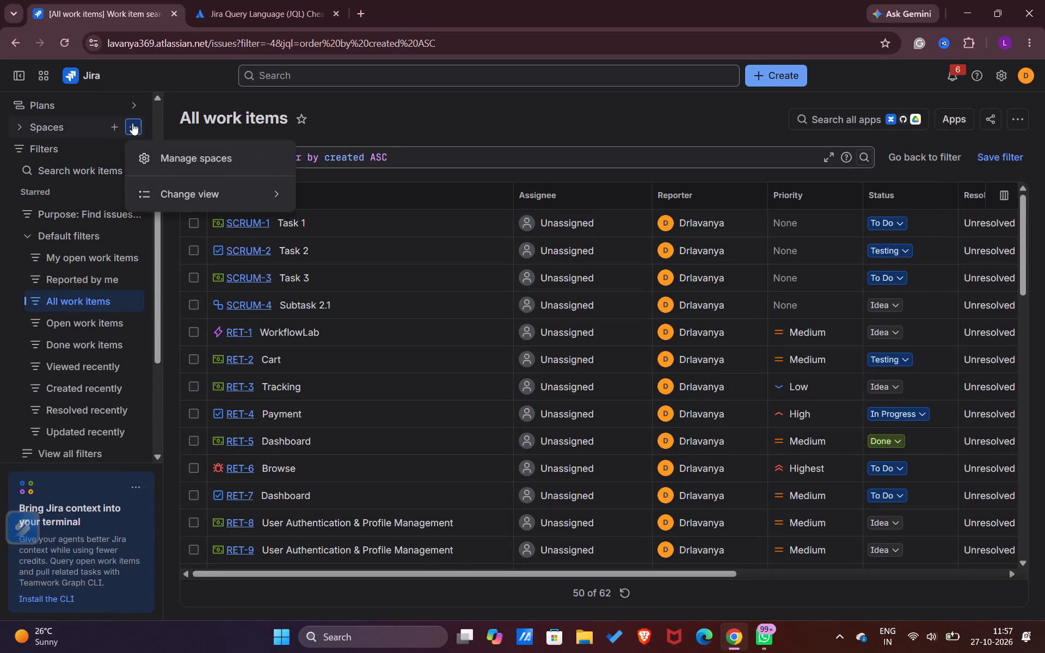
left_click(186, 157)
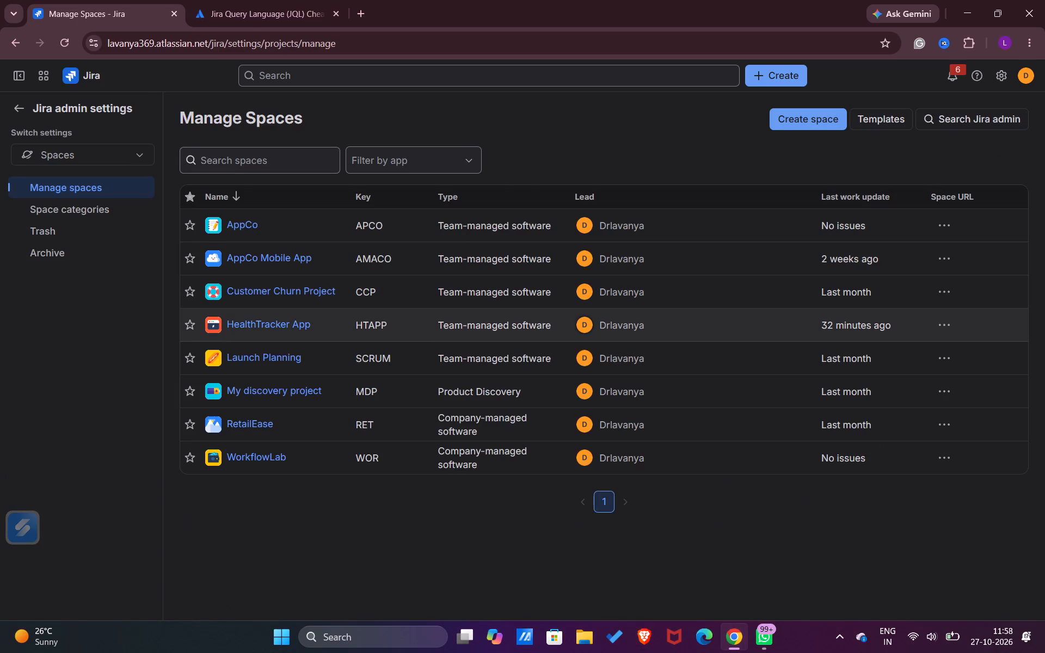
left_click(952, 326)
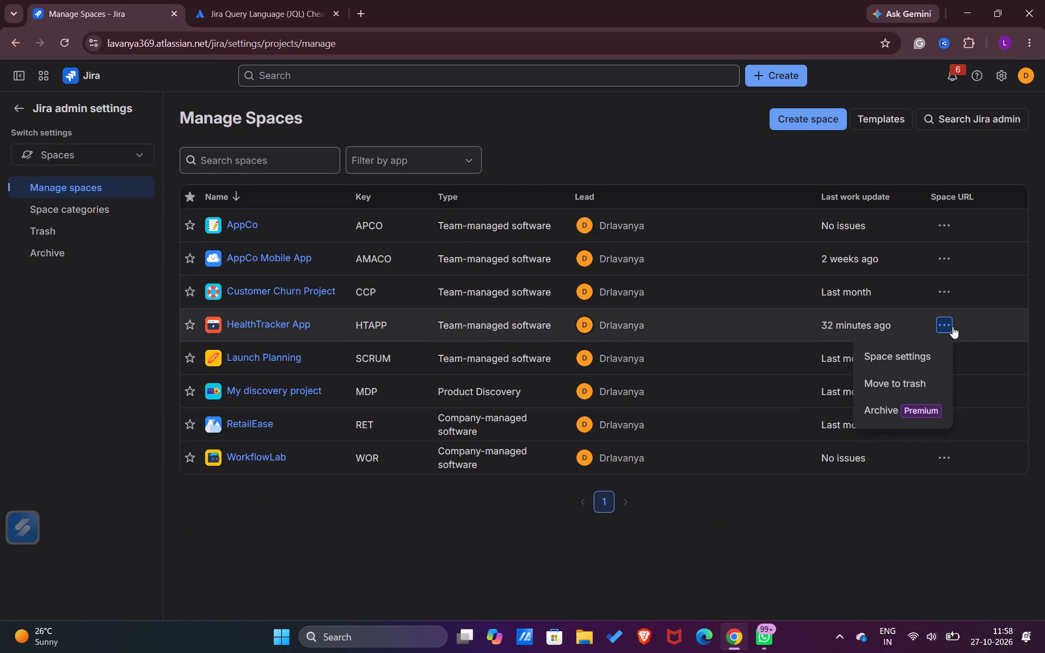
left_click(887, 357)
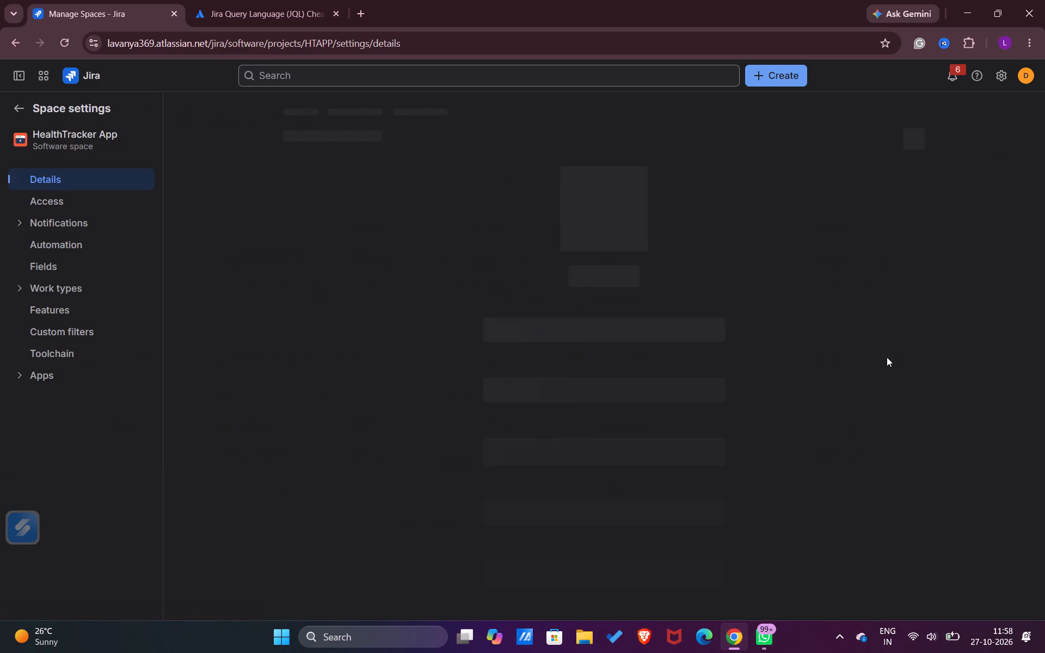
scroll(365, 415, "down", 1)
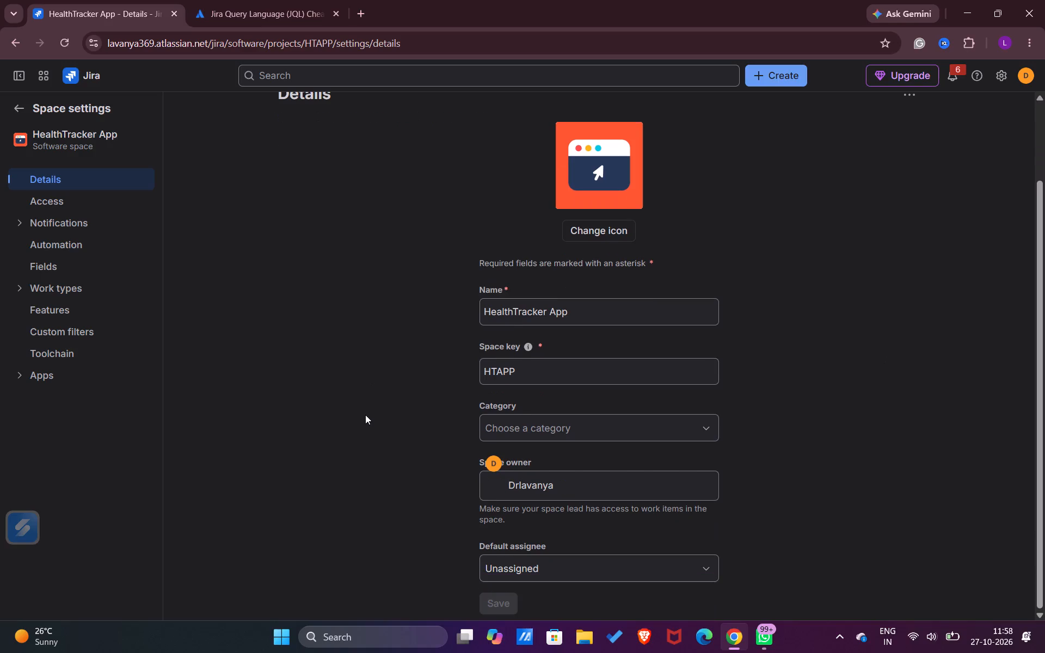
scroll(365, 415, "down", 2)
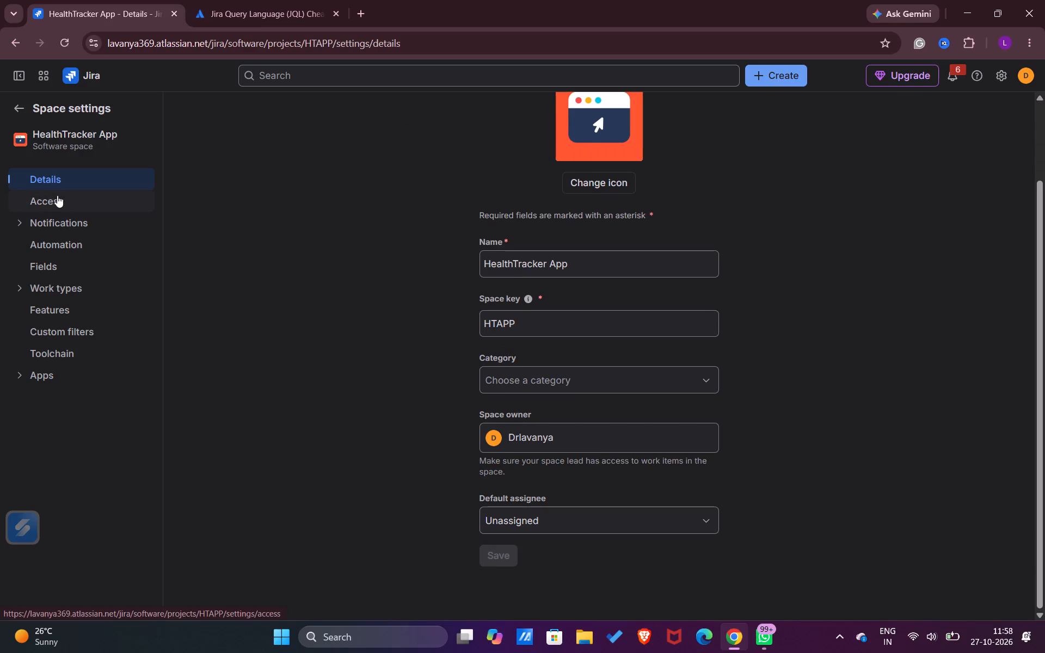
Look through HealthTracker App's settings from Access to Custom filters, Toolchain and Apps, and return to All work items with Help closed.
left_click(57, 199)
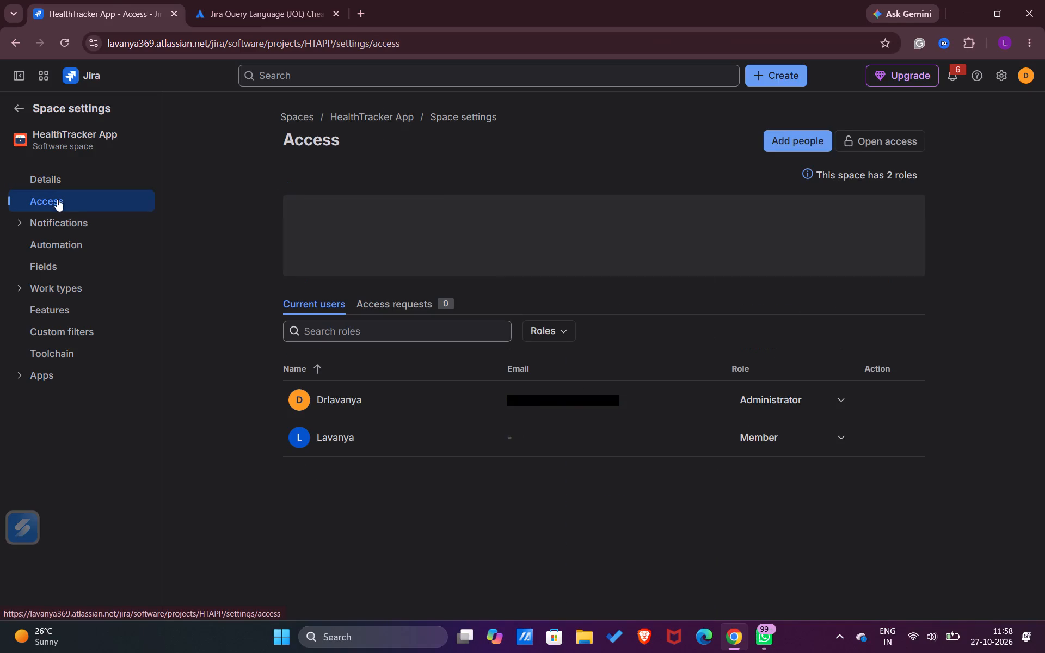
left_click(57, 224)
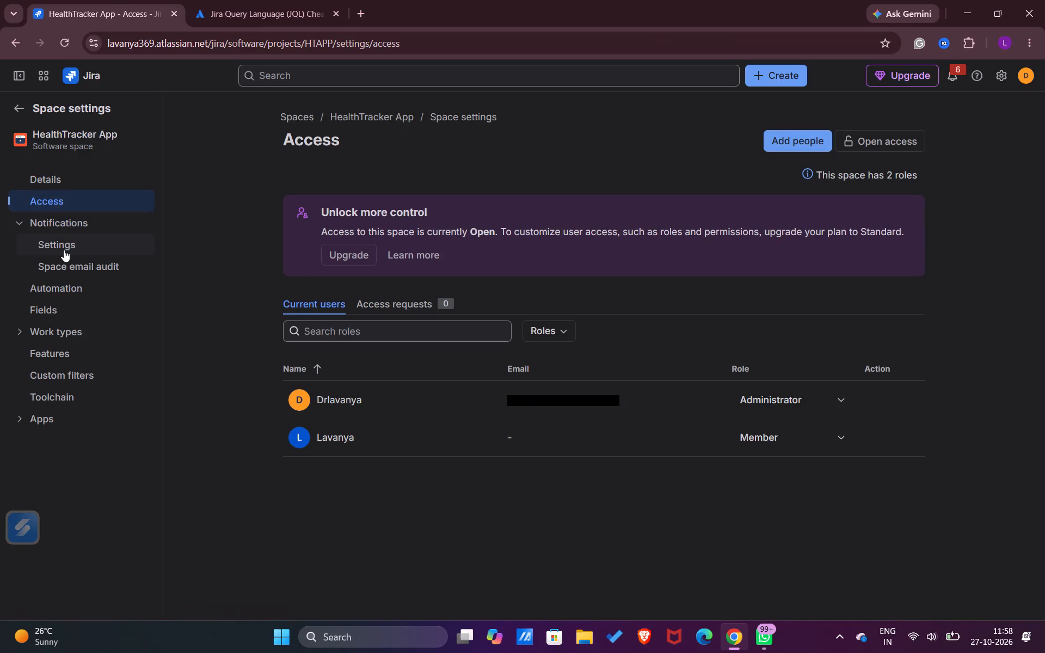
left_click(64, 250)
left_click(70, 282)
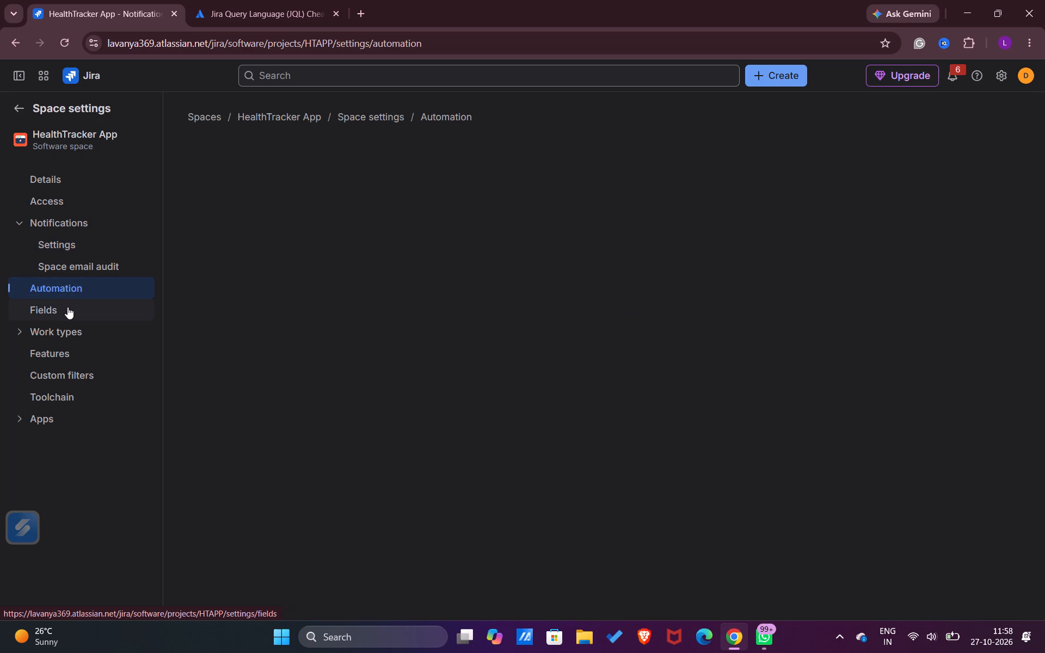
left_click(67, 307)
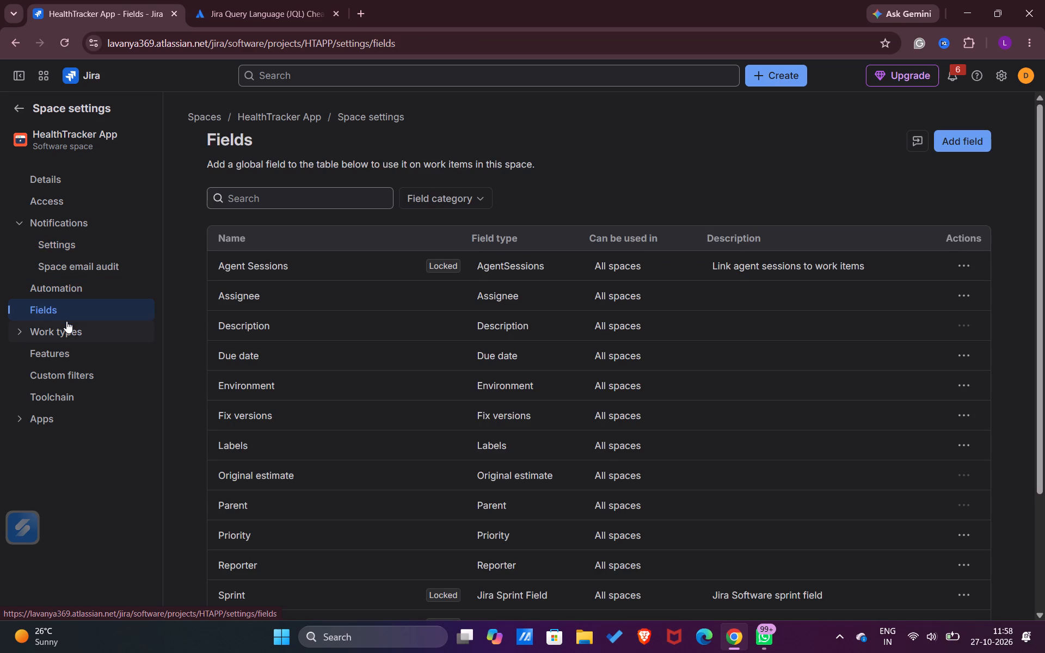
left_click(62, 333)
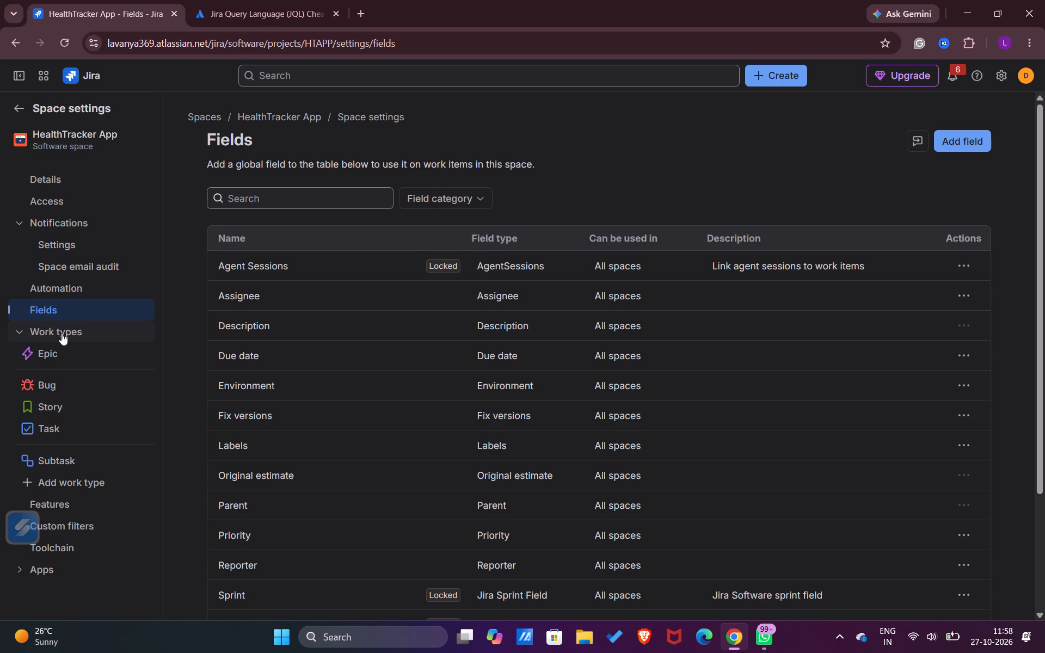
scroll(62, 350, "down", 2)
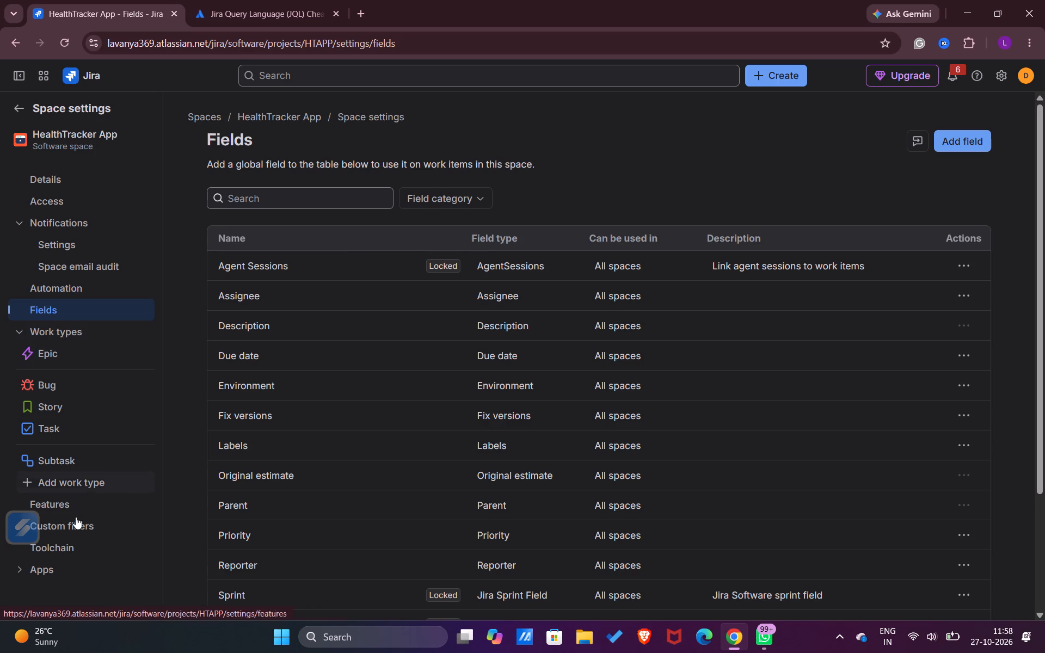
left_click(77, 529)
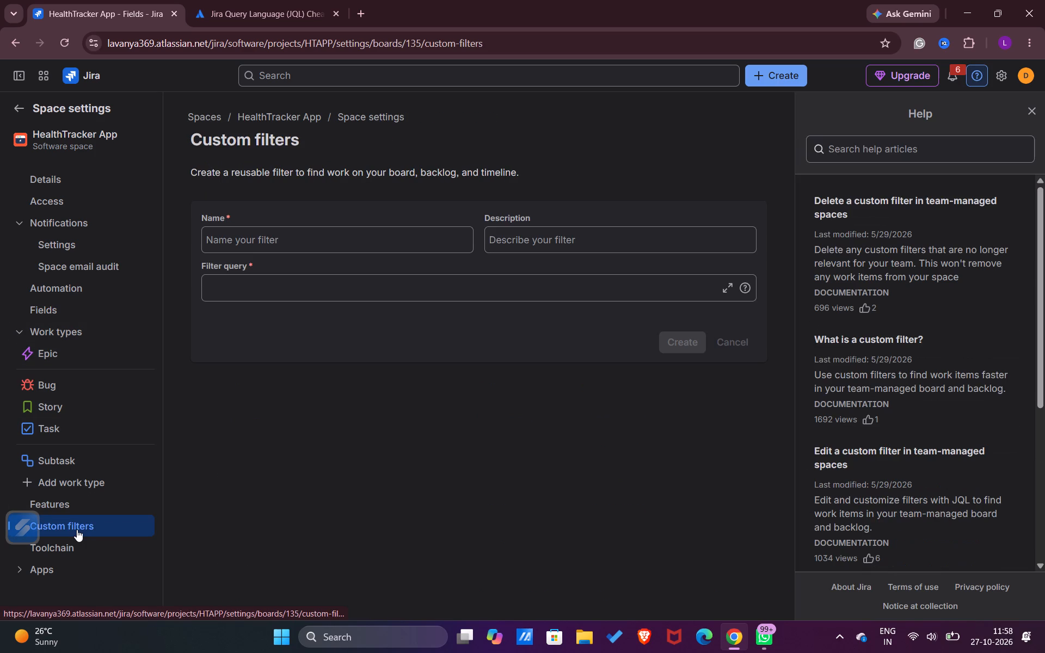
scroll(77, 529, "down", 2)
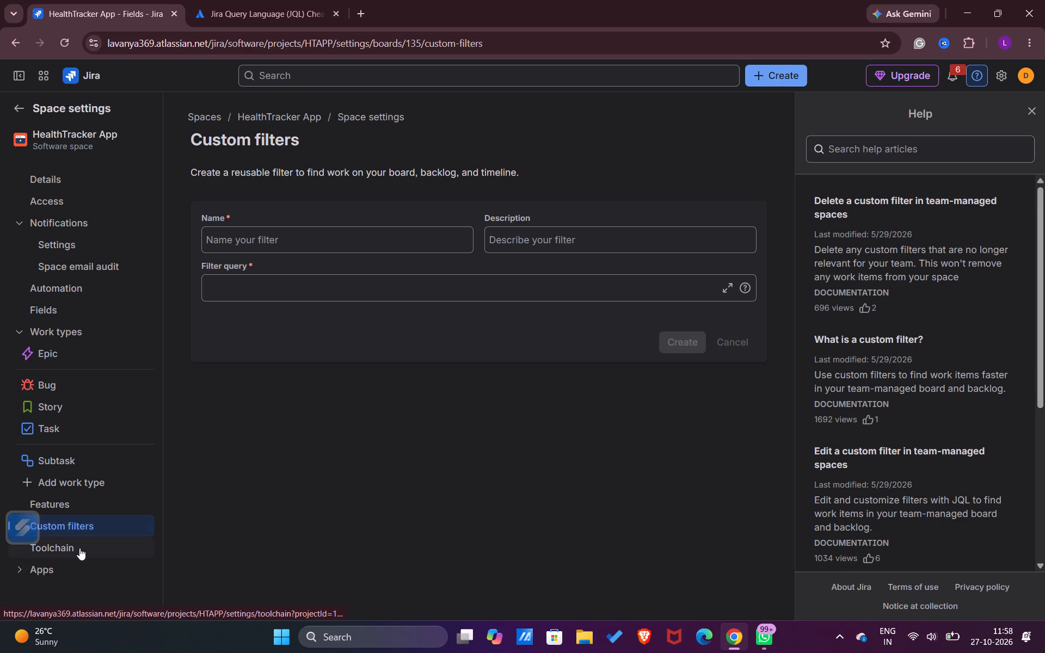
left_click(79, 548)
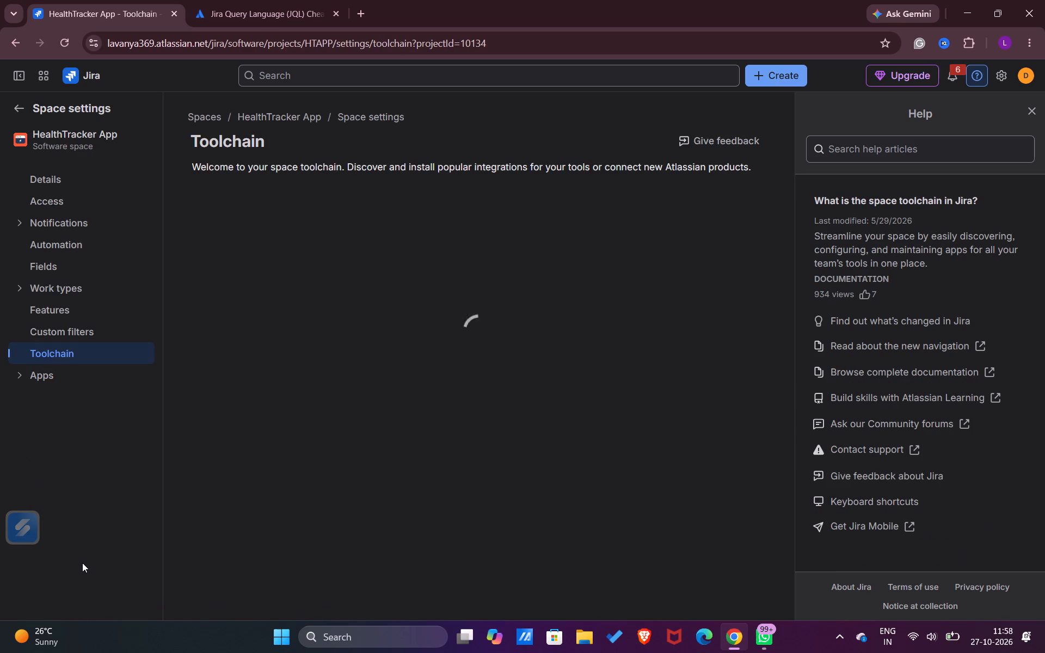
scroll(60, 456, "down", 1)
left_click(62, 362)
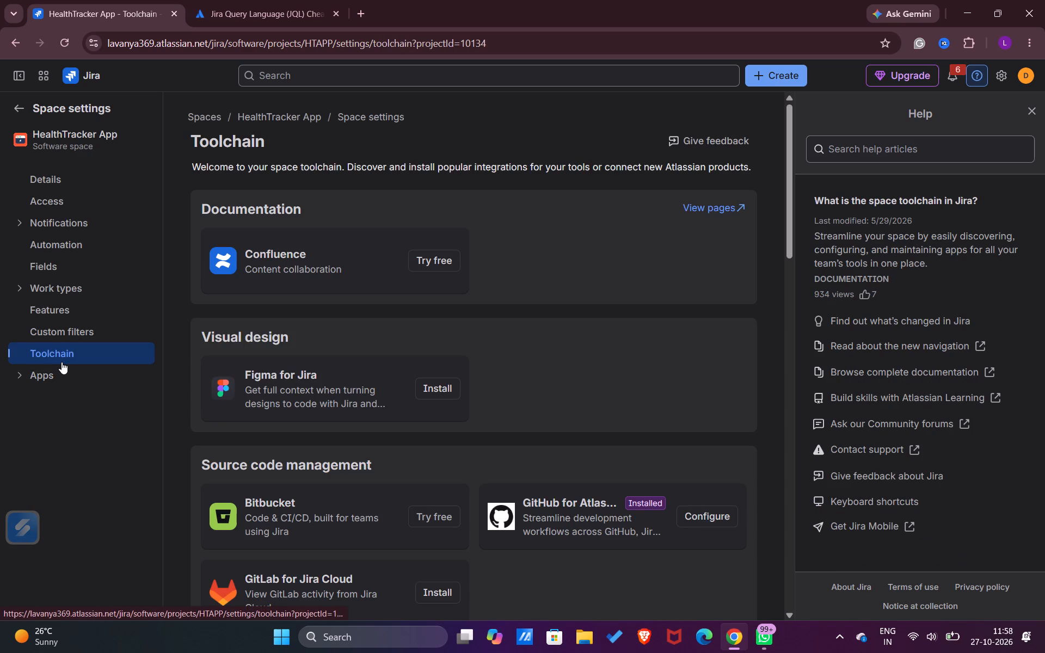
left_click(62, 379)
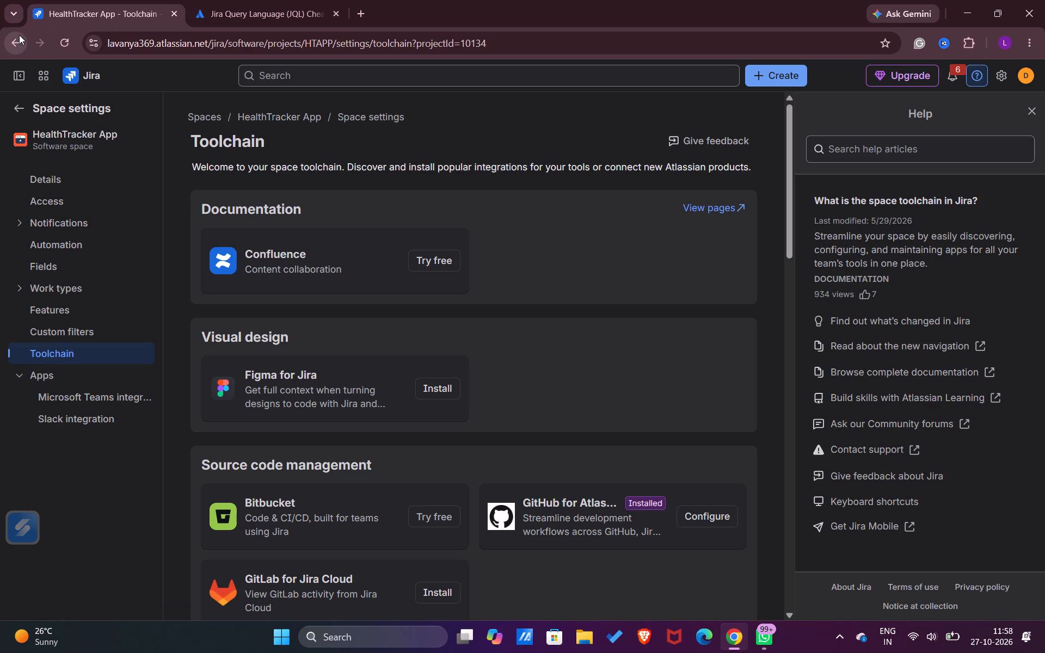
left_click(23, 108)
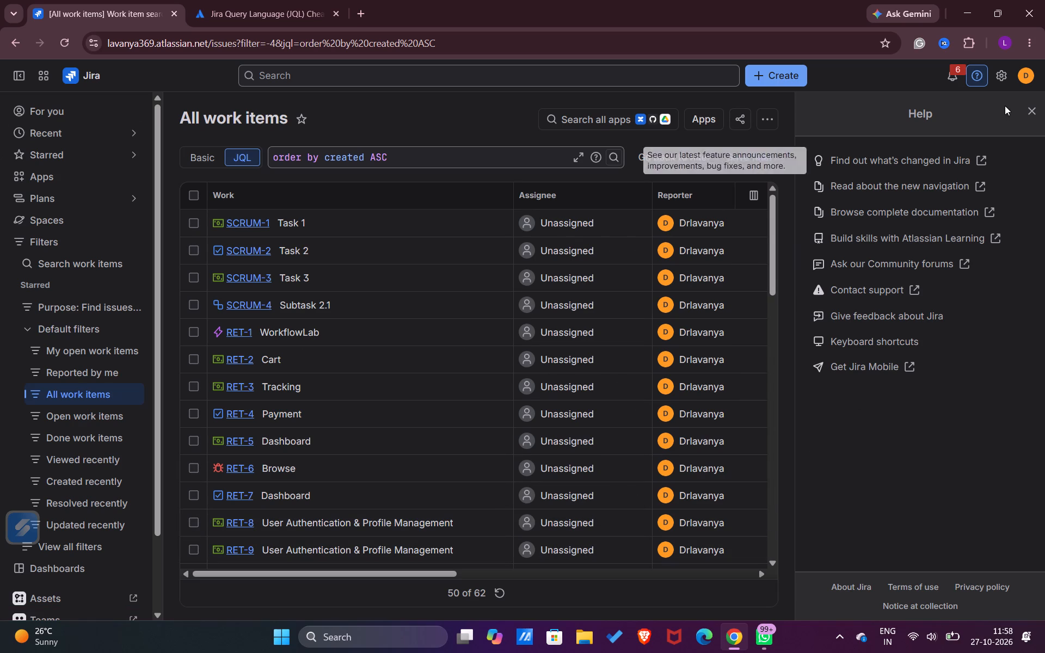
left_click(1029, 103)
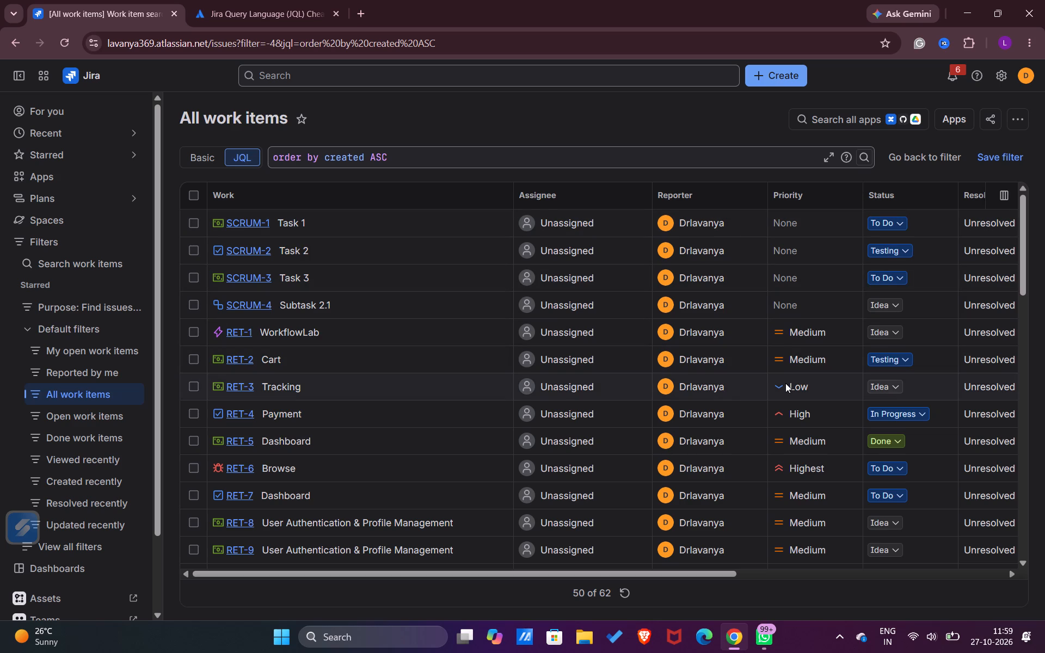
Examine the priority options of the early RET and SCRUM items and look through the All work items list.
left_click(776, 359)
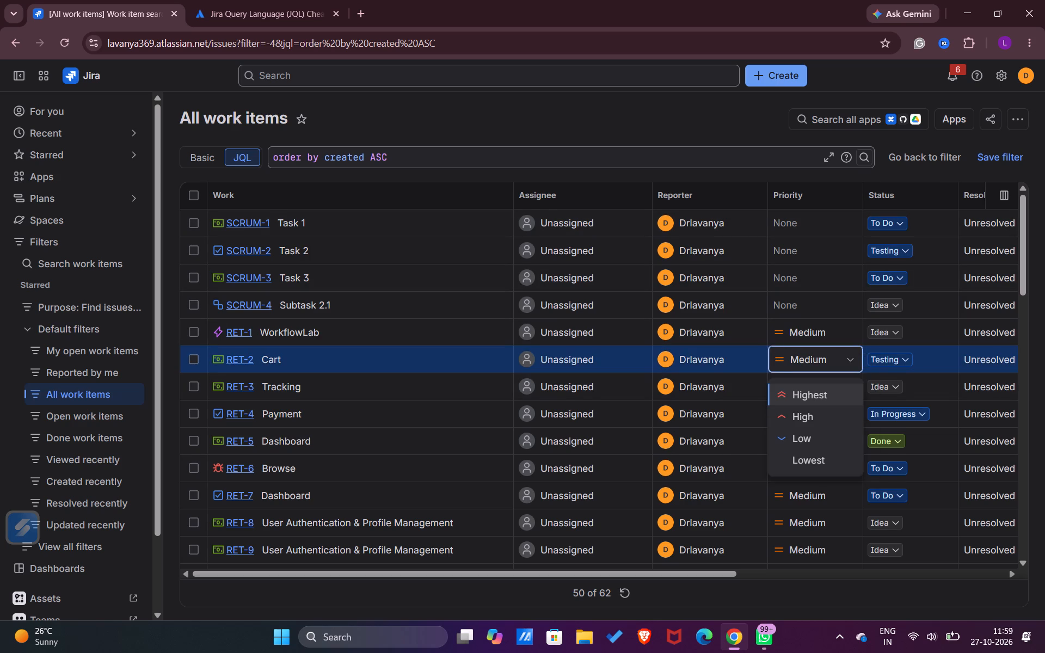
left_click(789, 329)
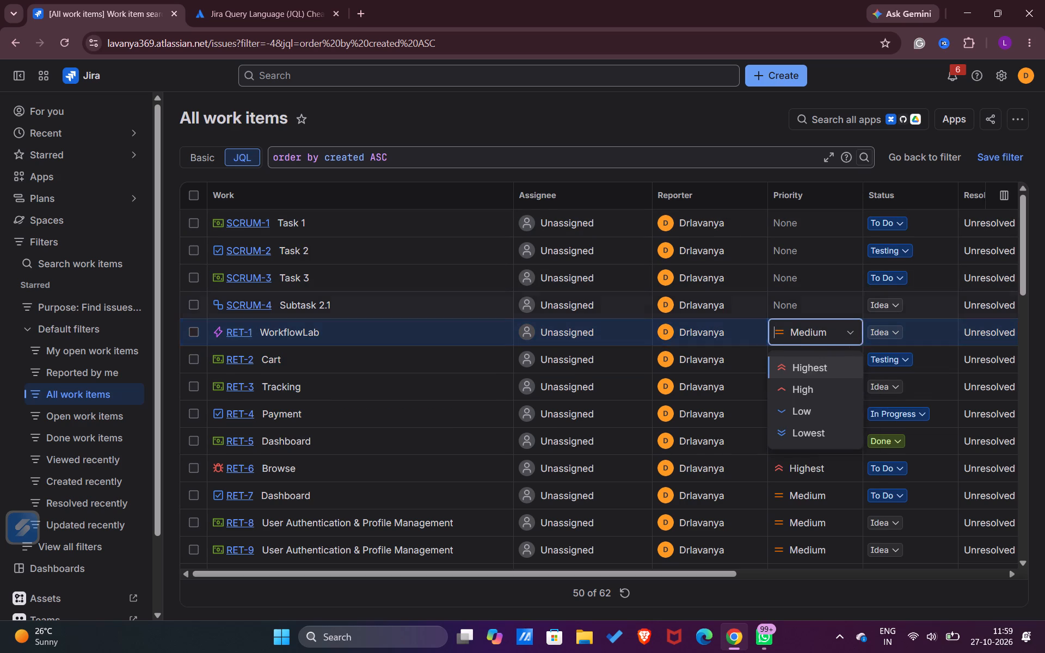
left_click(789, 306)
left_click(789, 306)
scroll(789, 306, "up", 1)
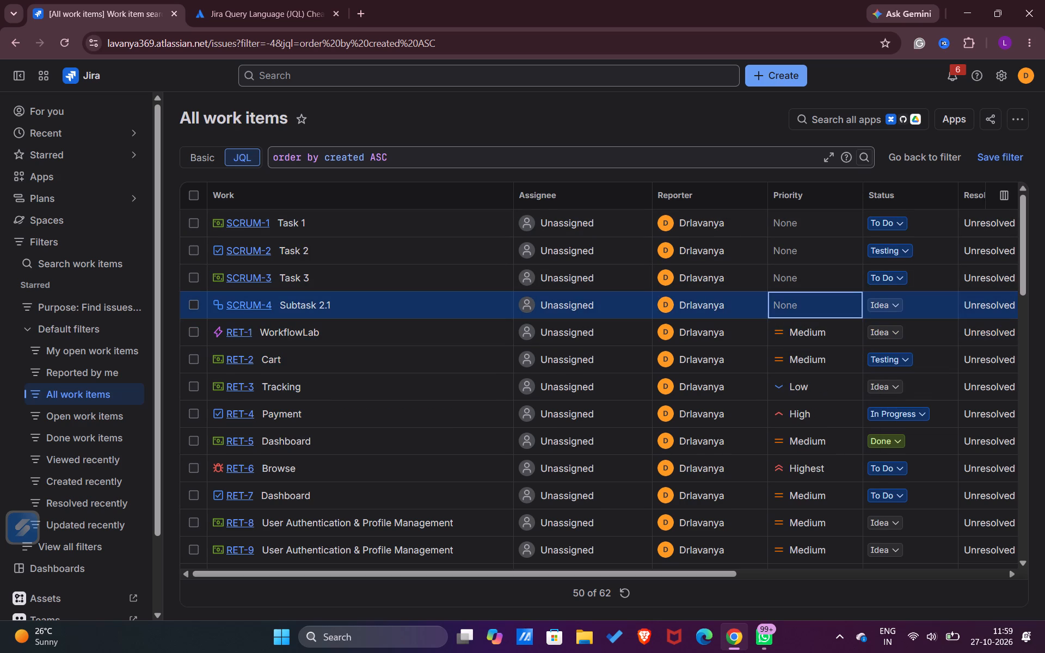
scroll(789, 306, "up", 1)
scroll(789, 306, "down", 5)
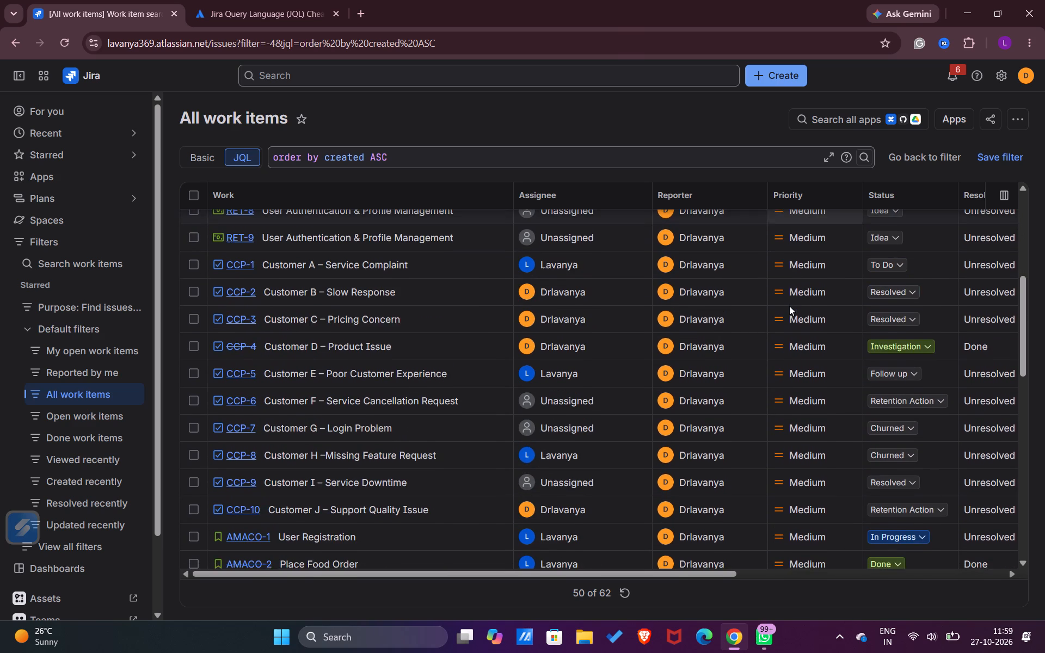
scroll(328, 369, "down", 5)
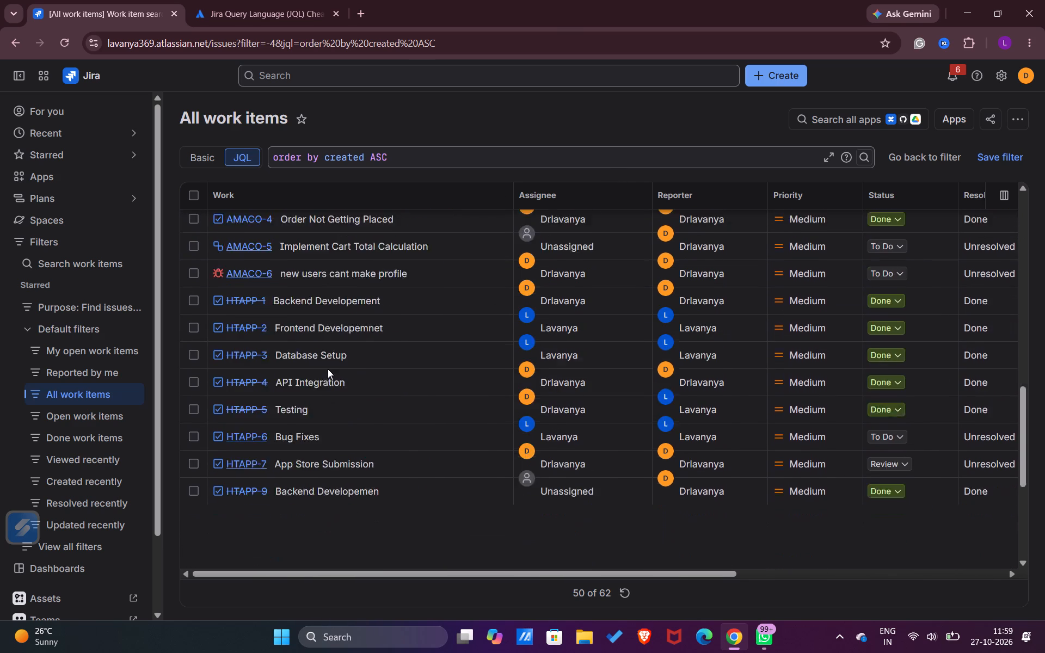
Add the condition project = "HealthTracker App" at the start of the All work items JQL query.
left_click(272, 154)
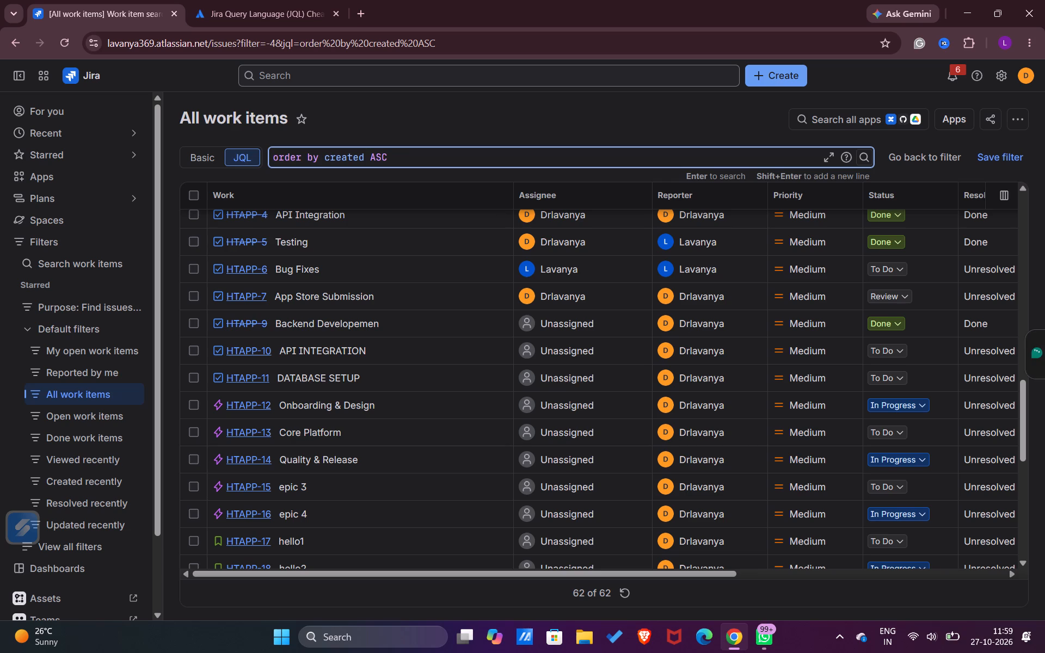
type("proc")
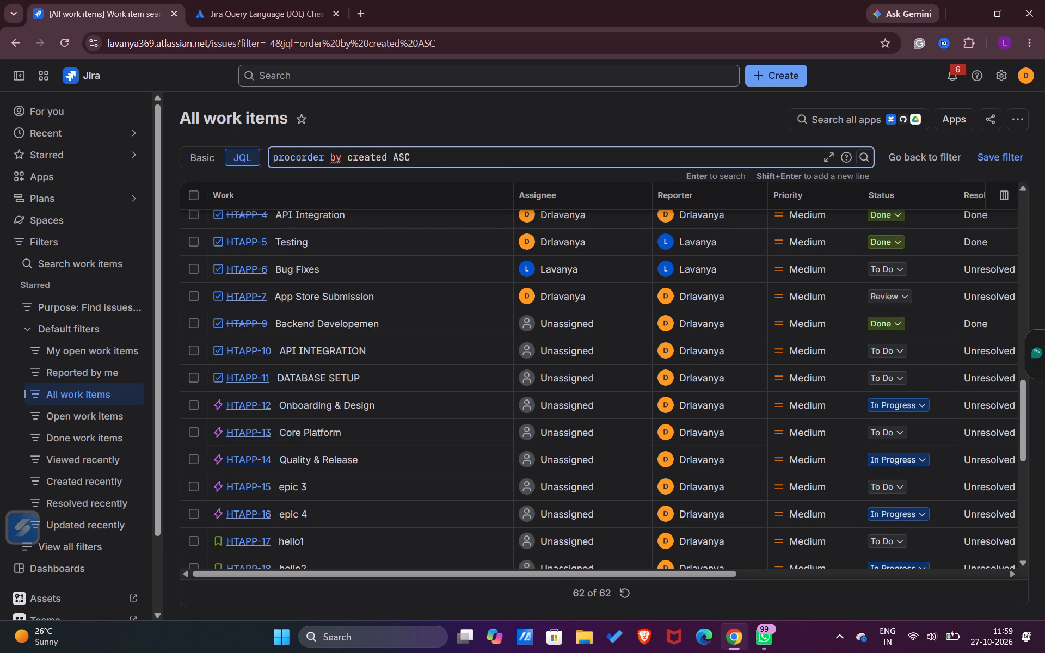
key("BackSpace")
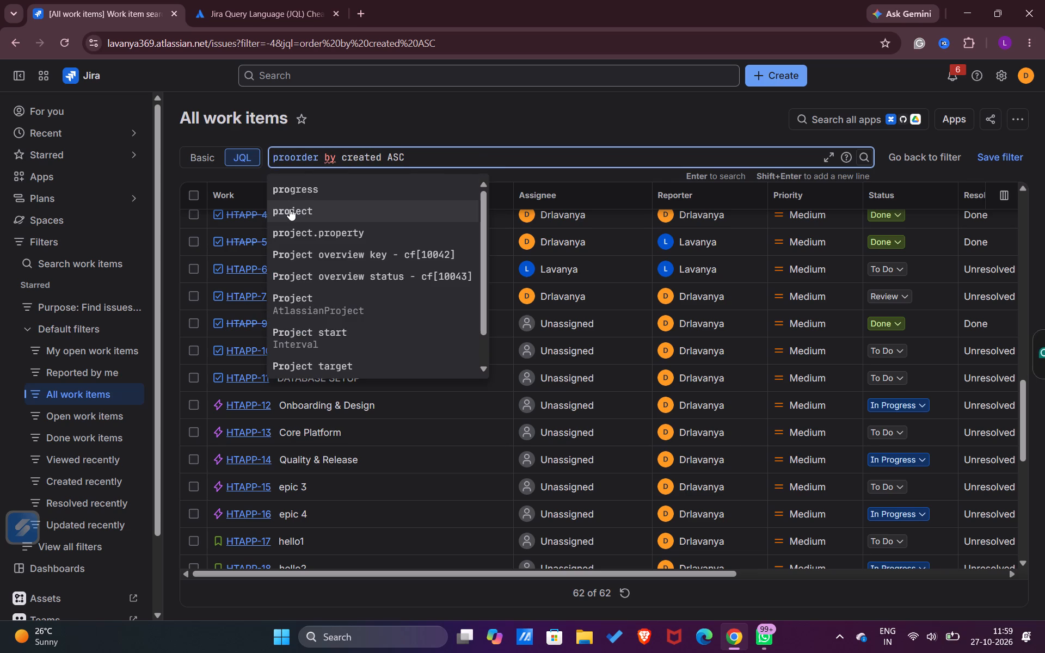
left_click(290, 208)
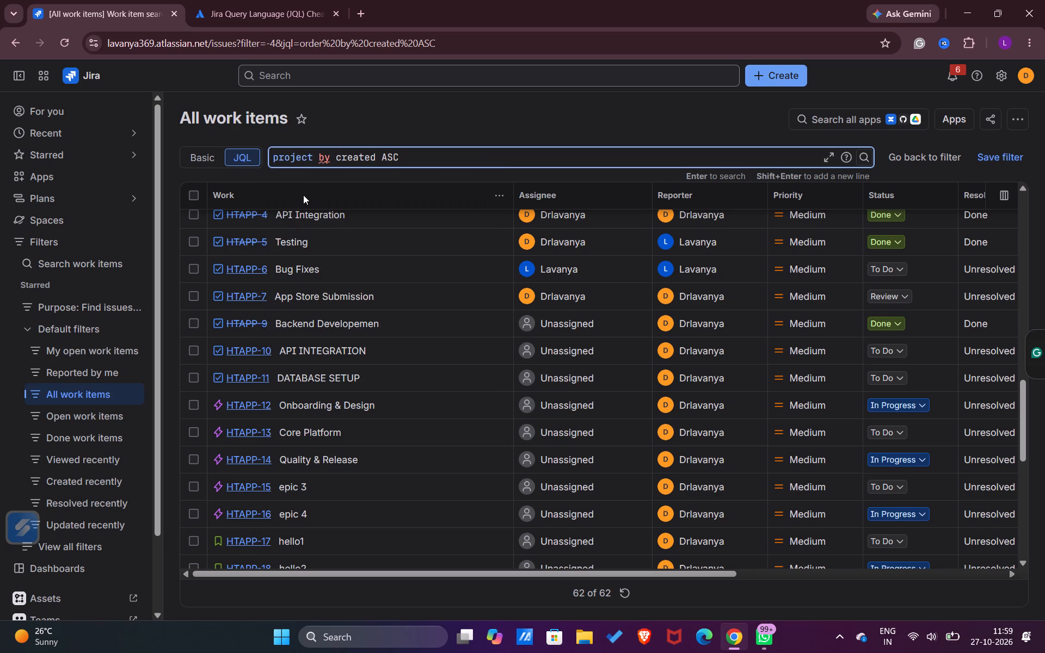
key("equal")
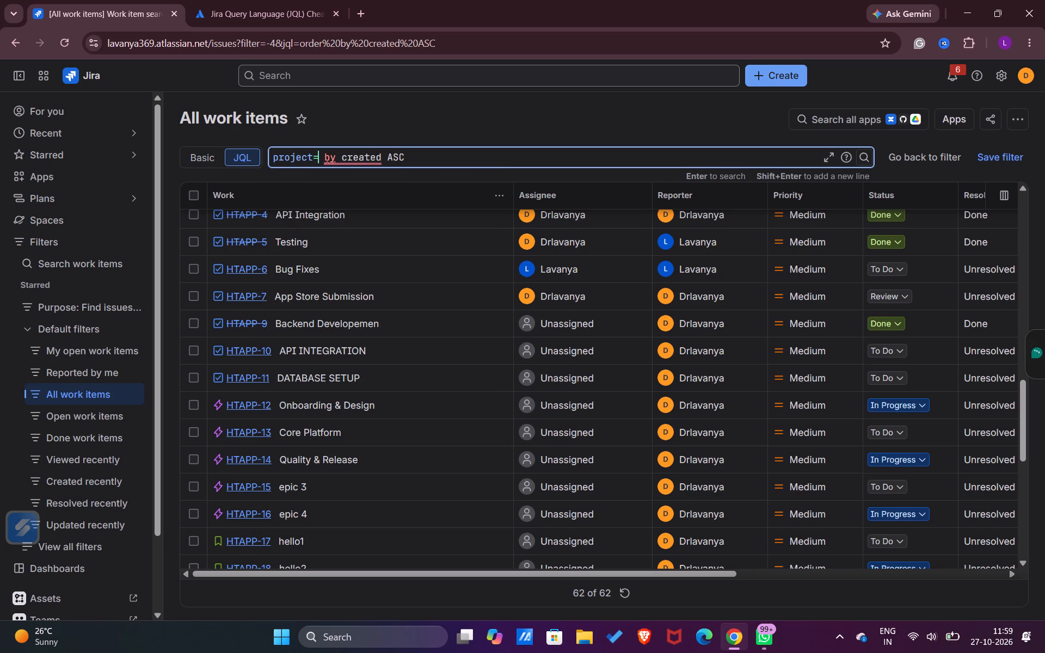
key("BackSpace")
key("space")
type("=")
key("space")
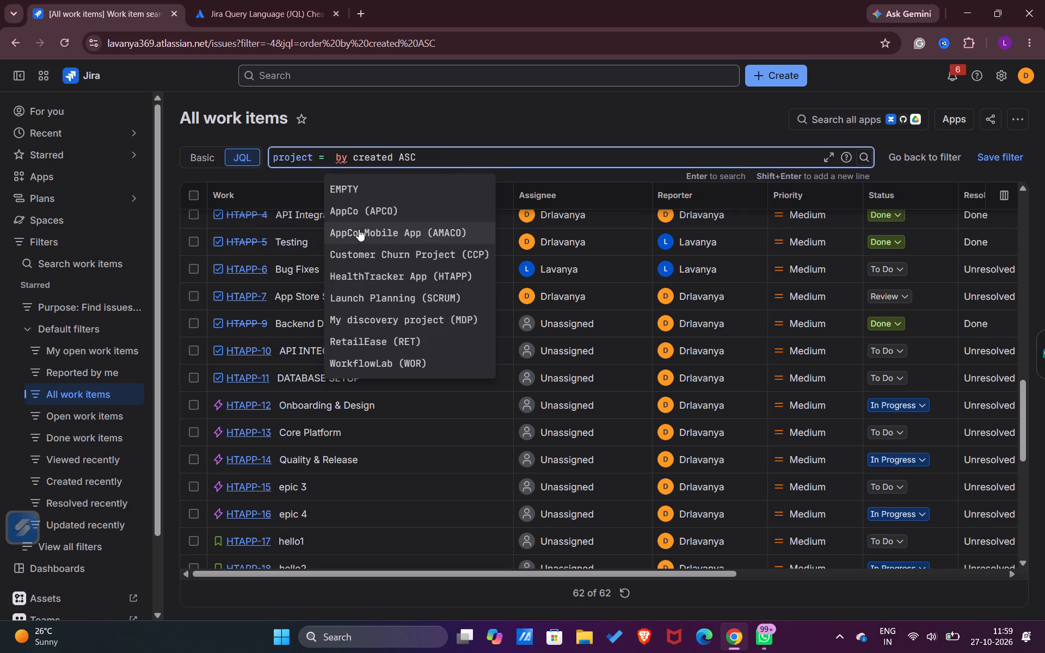
left_click(372, 278)
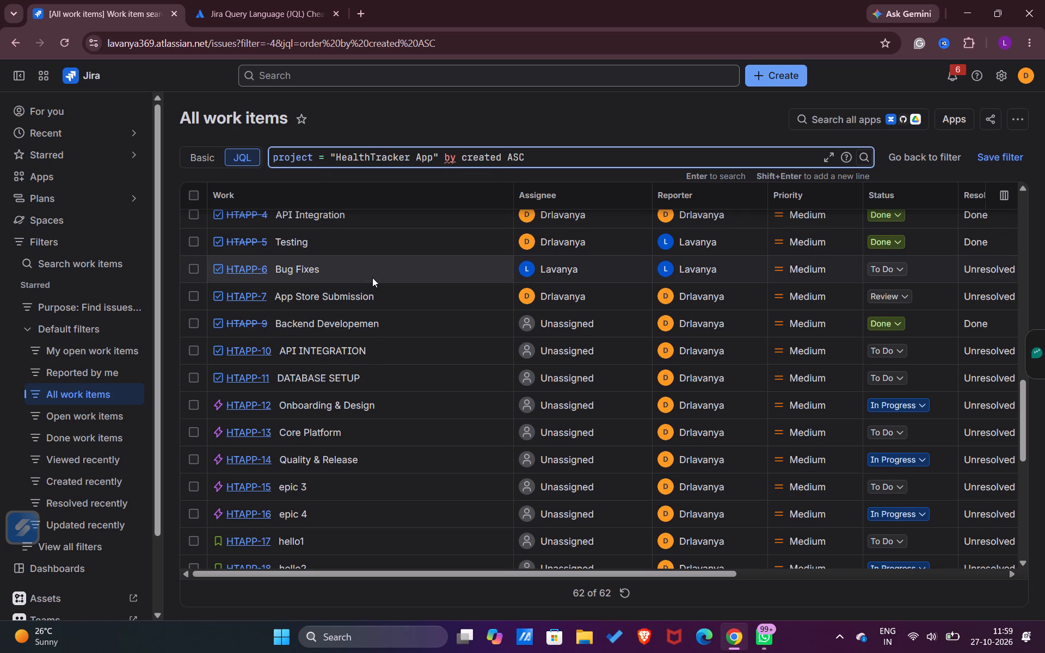
Insert ORDER BY after the project condition and remove the leftover "by" before created ASC.
key("o")
key("BackSpace")
key("space")
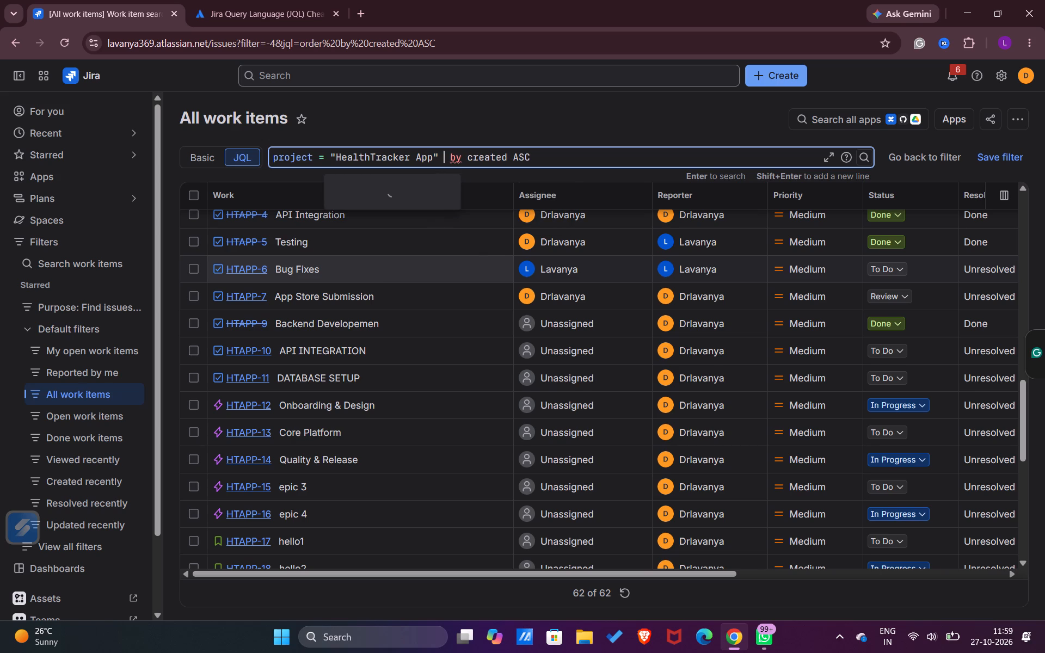
type("ord")
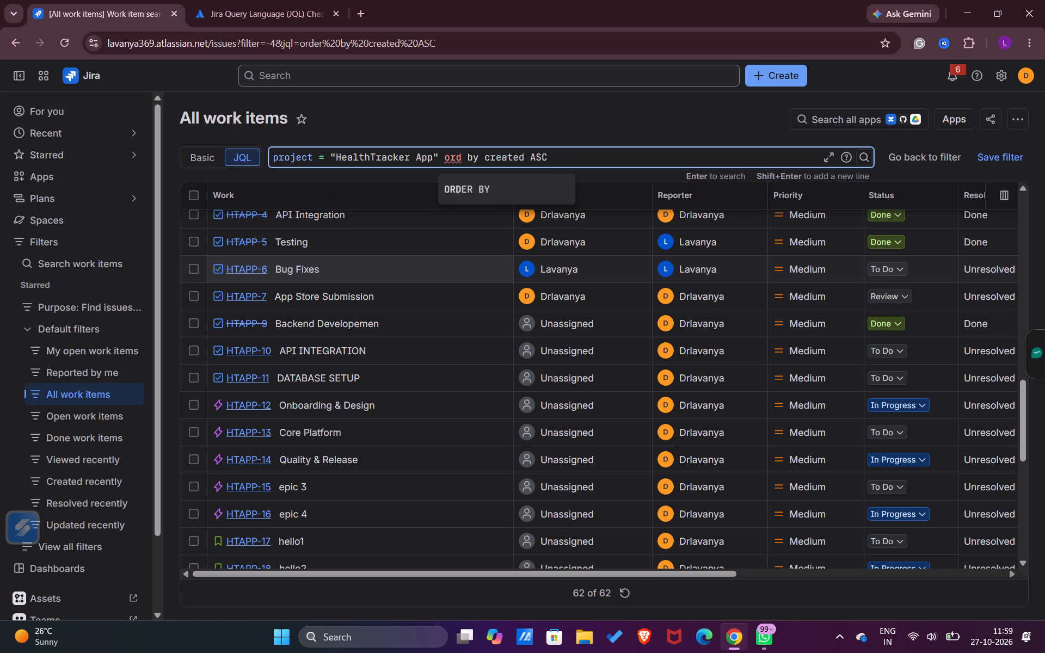
left_click(479, 190)
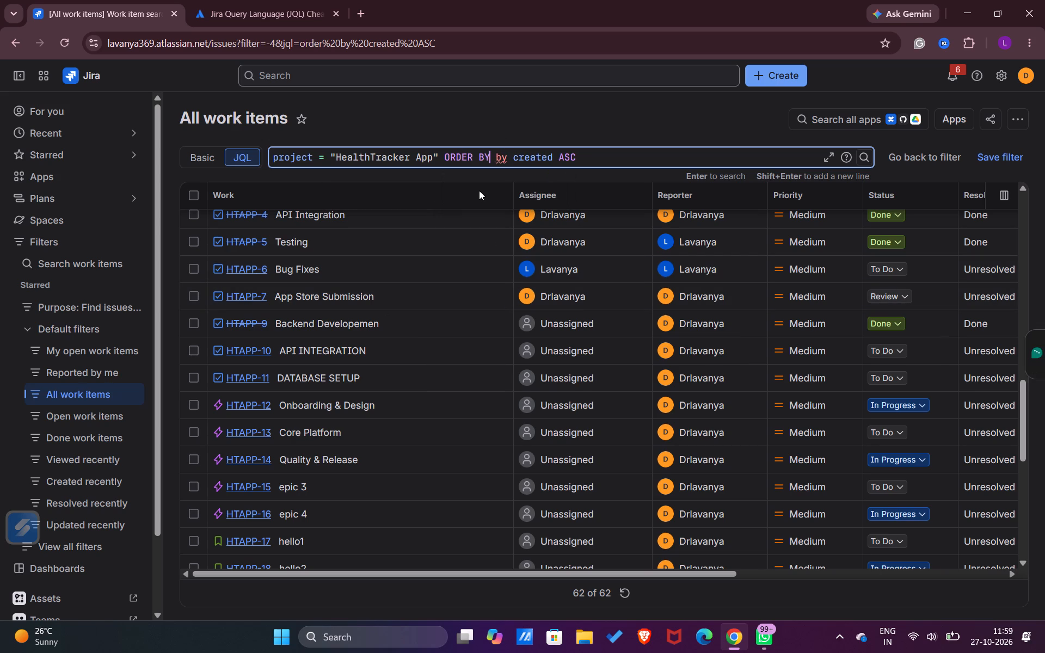
left_click(508, 155)
key("BackSpace")
key("BackSpace")
key("BackSpace")
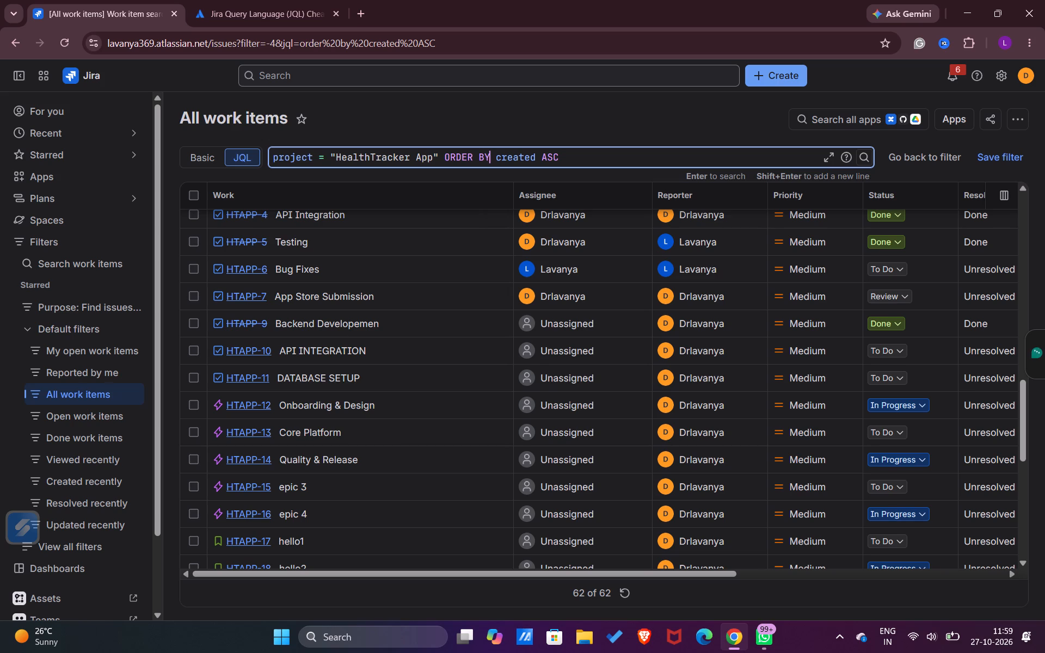
Replace the sort criterion created ASC with Actual start - cf[10008], run the query and look over the listed items.
left_click(588, 156)
key("BackSpace")
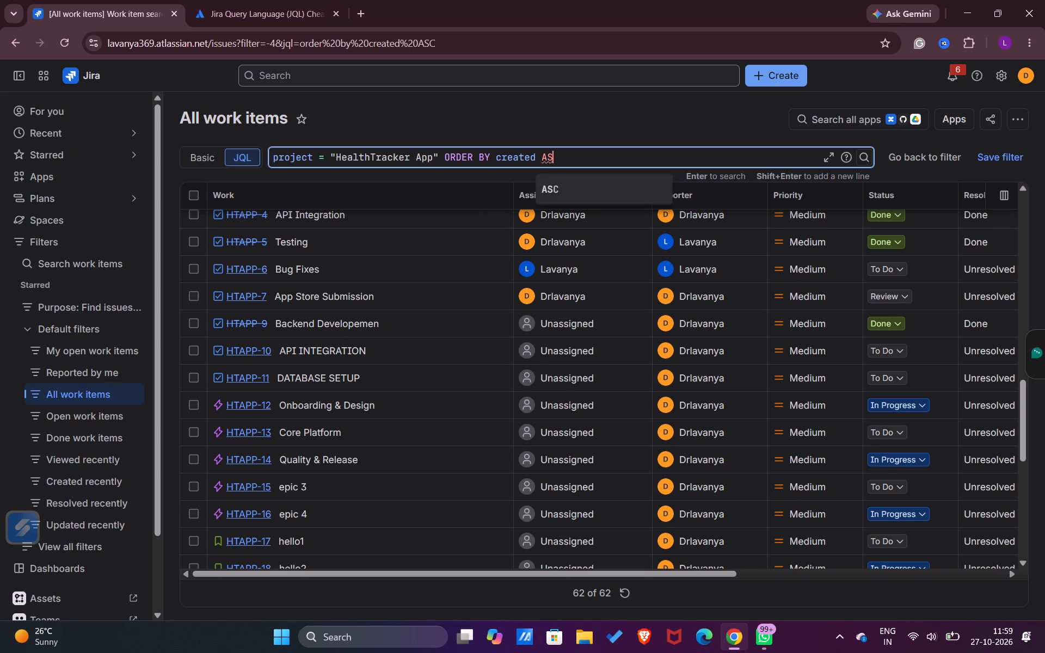
key("BackSpace")
key("BackSpace")
key("BackSpace")
key("BackSpace")
key("BackSpace")
key("BackSpace")
key("BackSpace")
key("BackSpace")
key("BackSpace")
key("BackSpace")
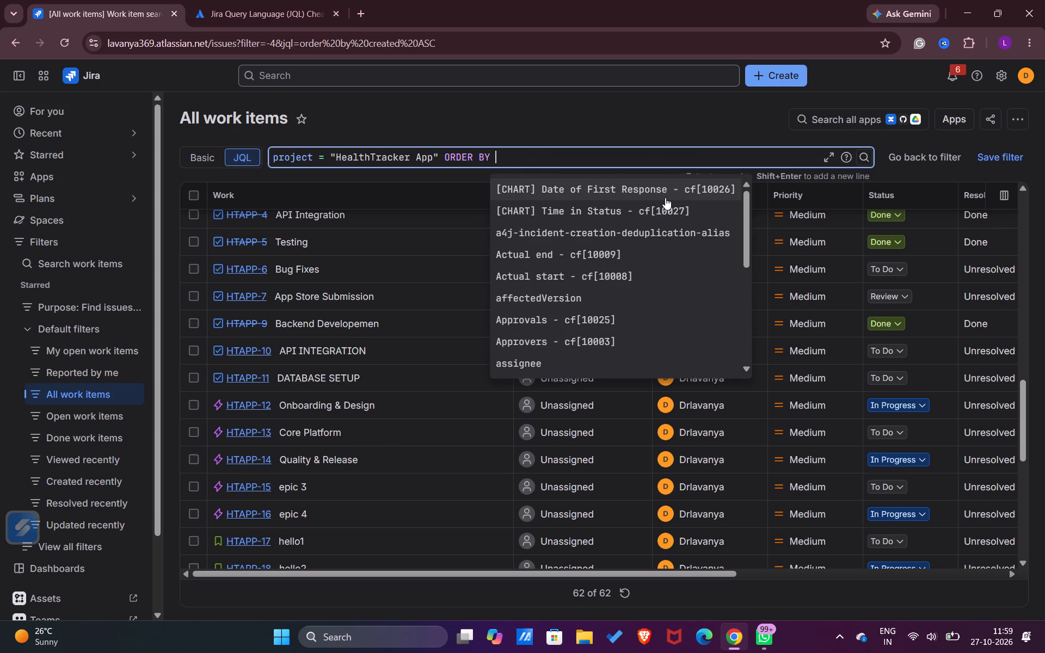
scroll(590, 321, "down", 1)
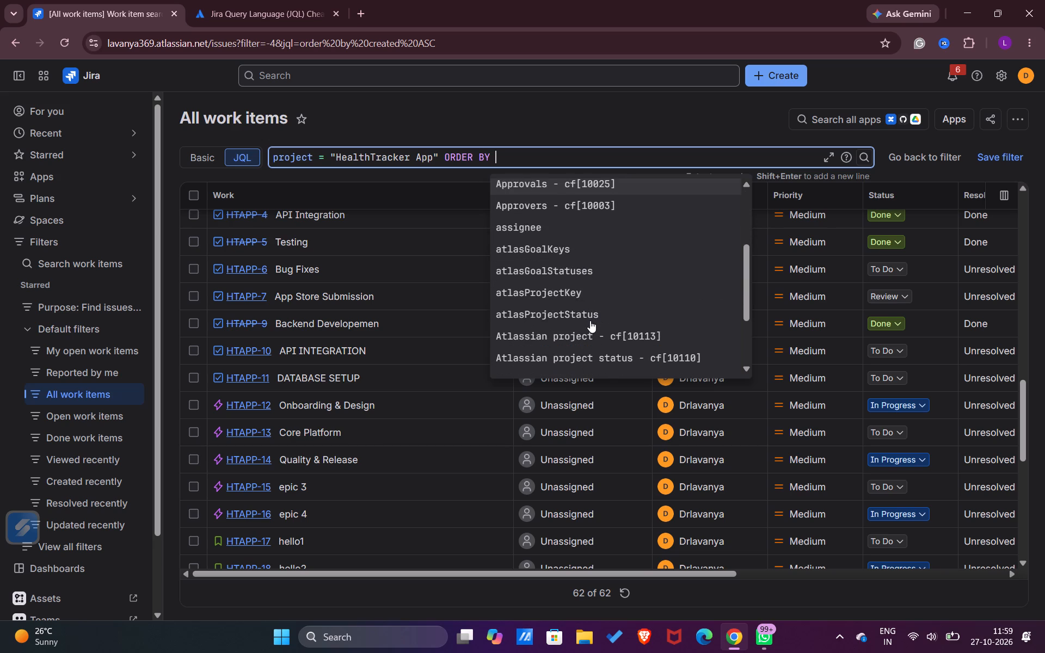
scroll(590, 321, "down", 1)
scroll(564, 255, "down", 1)
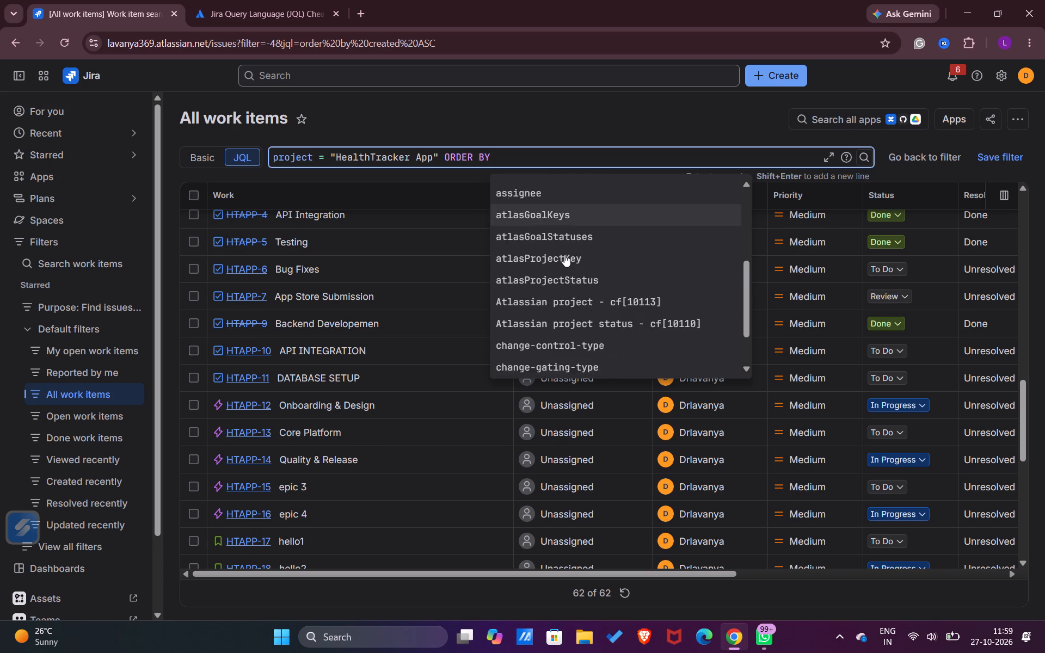
scroll(564, 255, "down", 3)
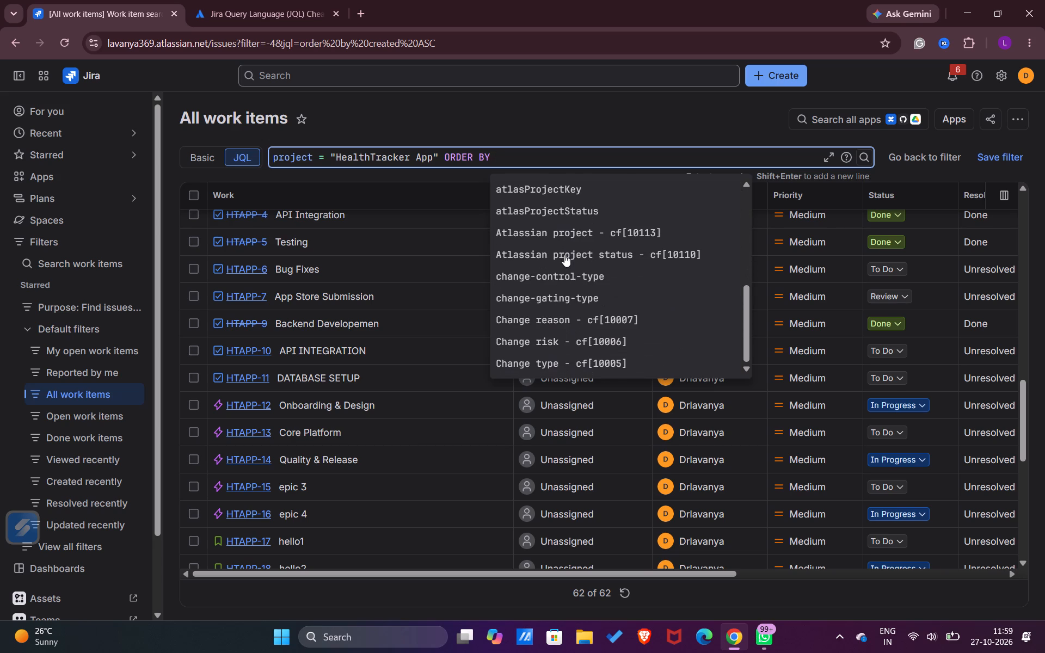
scroll(572, 298, "up", 5)
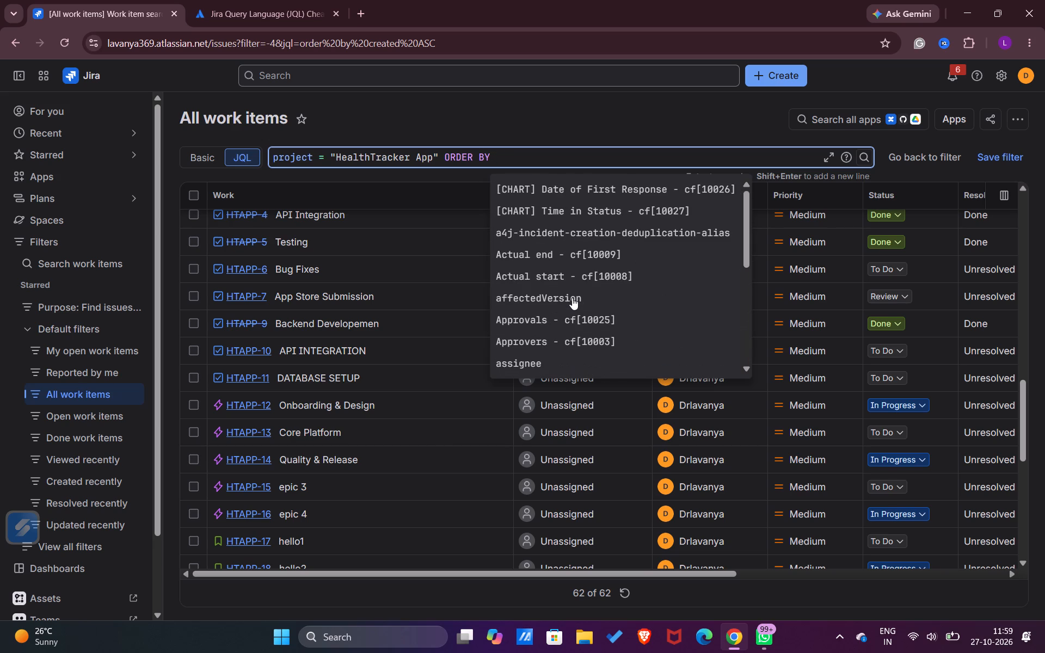
left_click(566, 274)
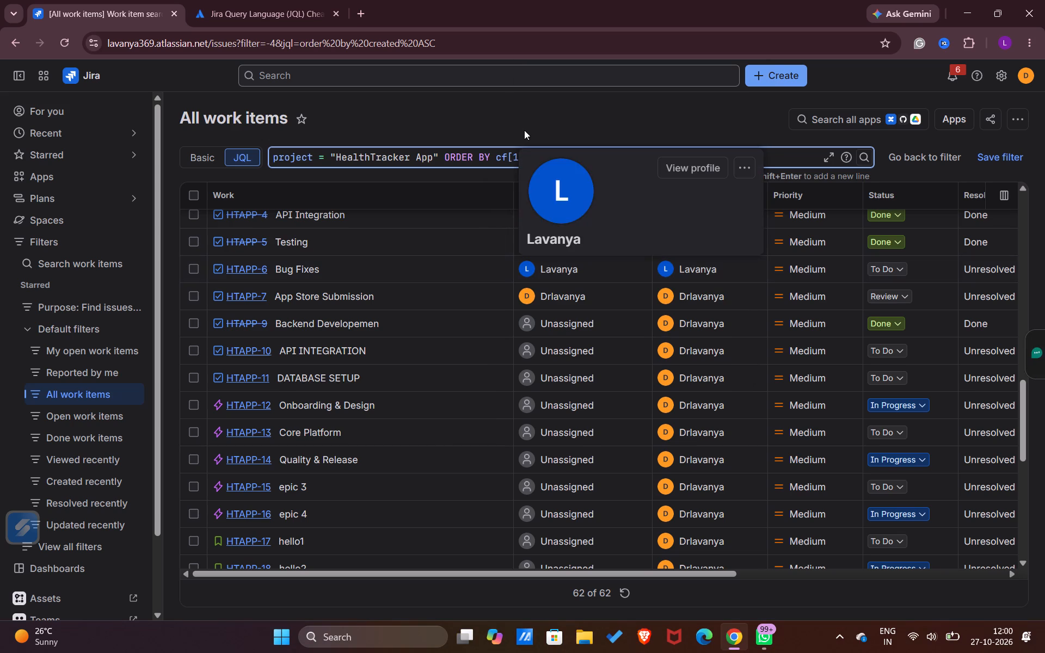
key("Return")
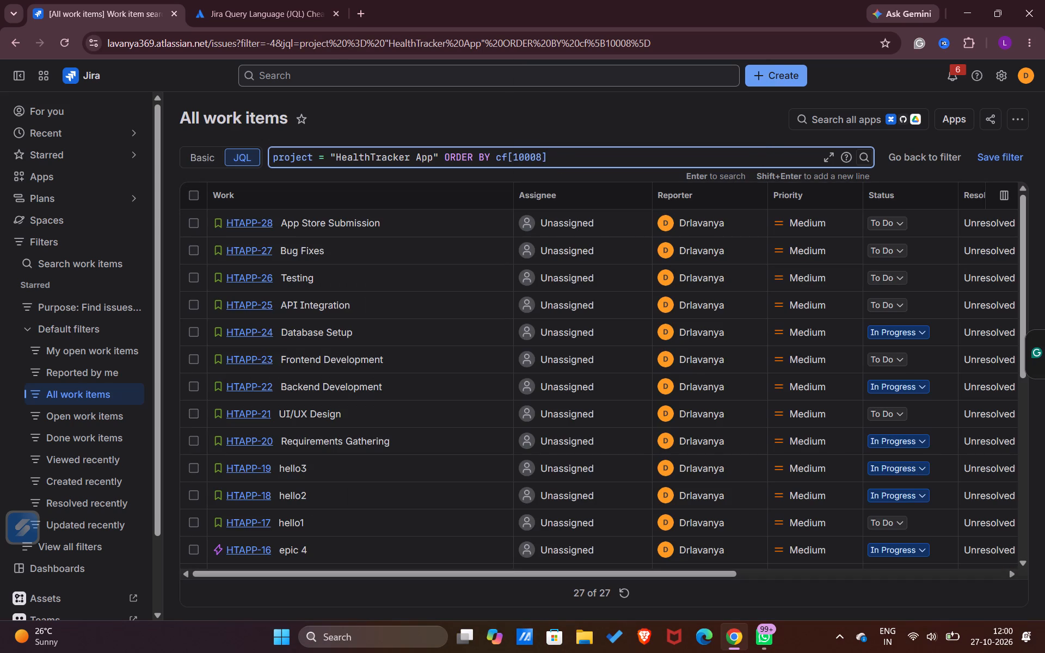
scroll(584, 389, "down", 4)
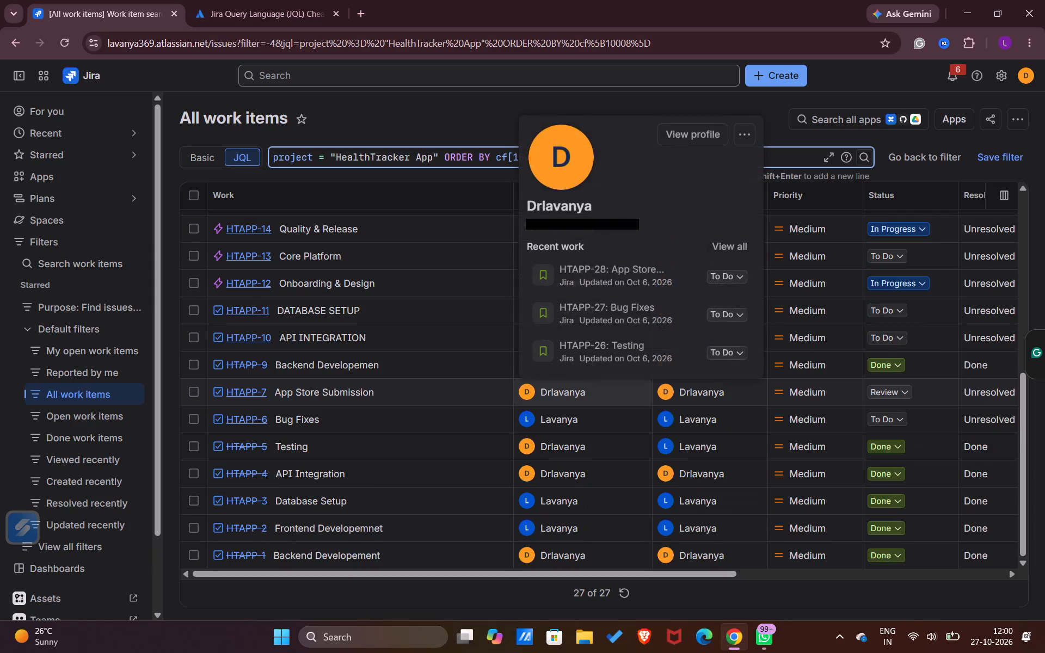
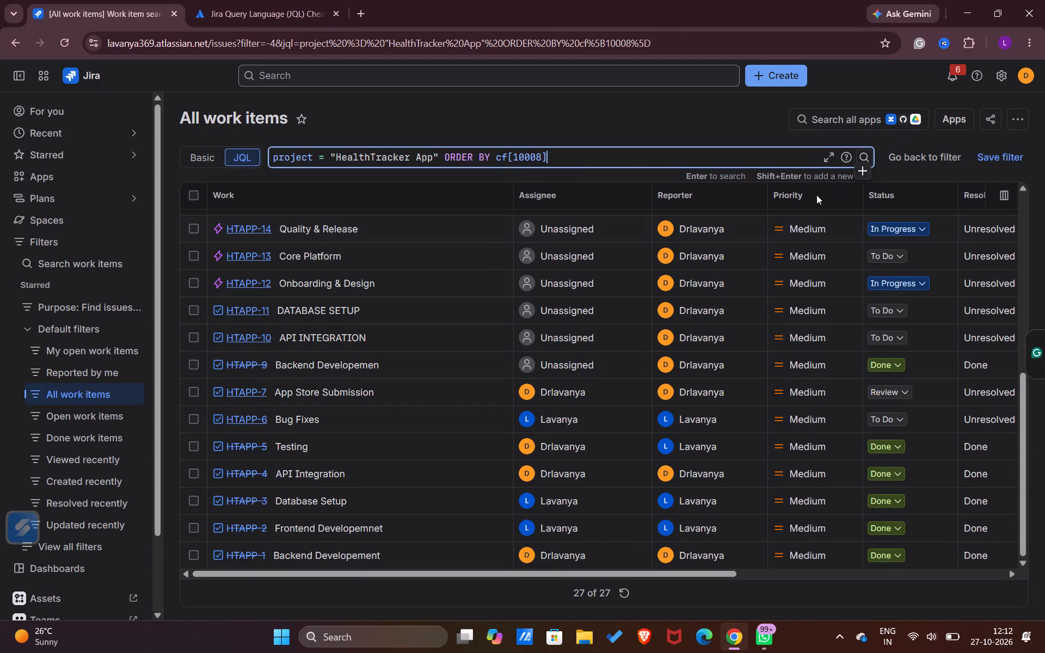
Start saving the HealthTracker App query as a filter and set the viewer type to Space.
left_click(982, 157)
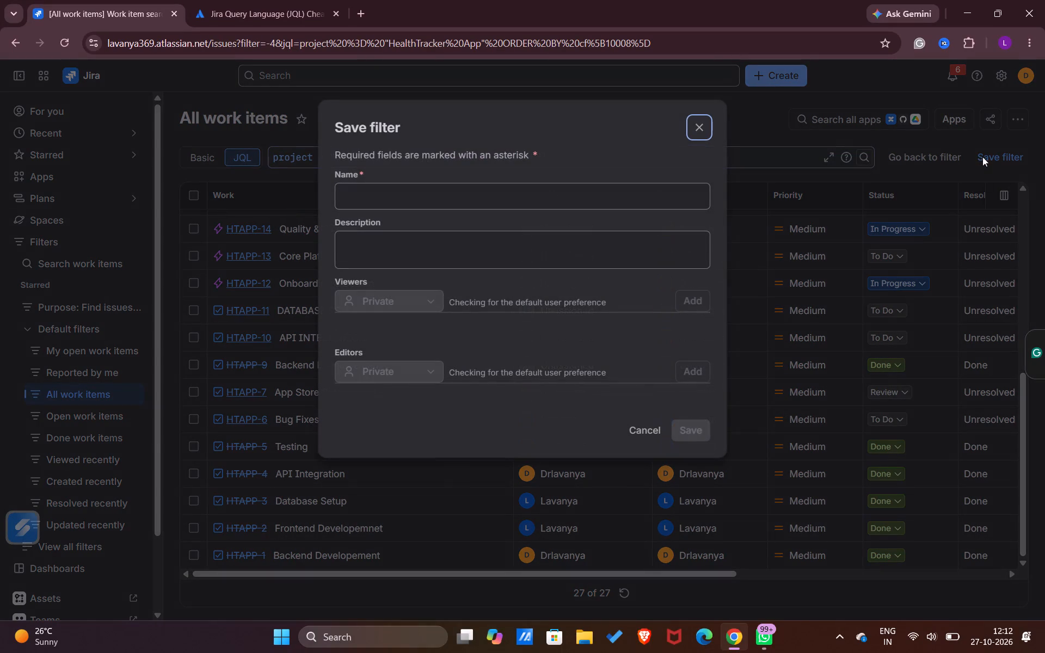
left_click(398, 297)
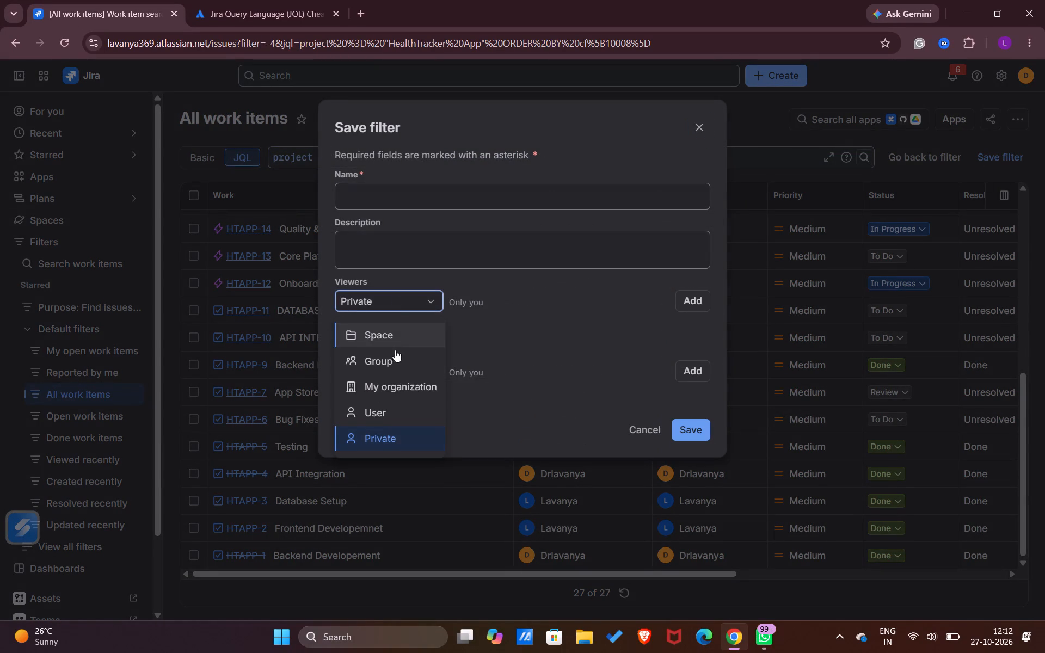
left_click(394, 338)
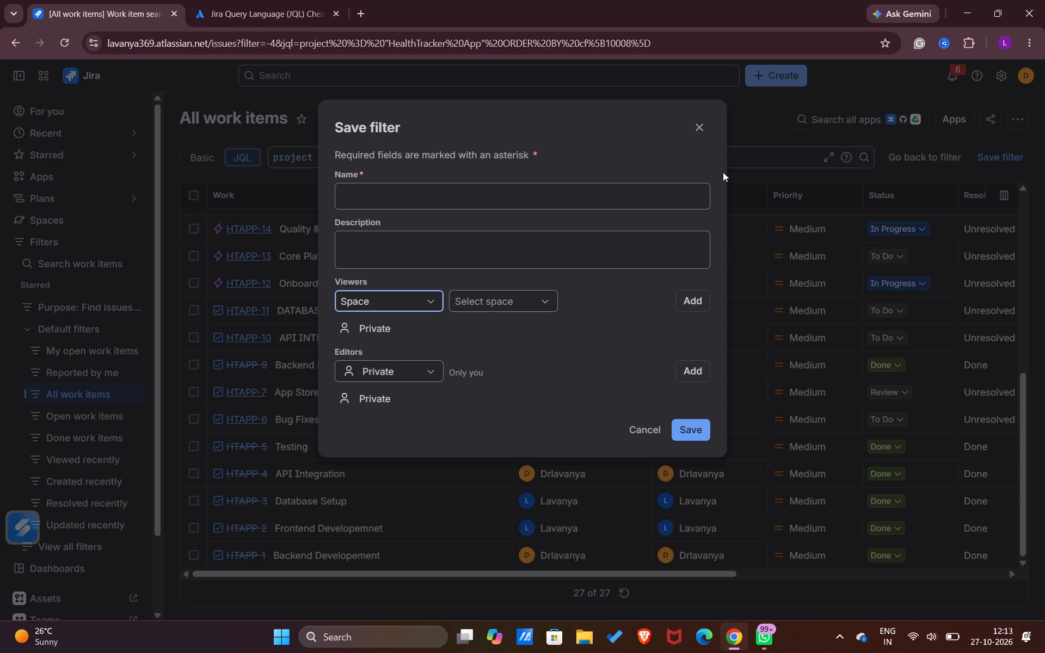
Dismiss the Save filter dialog without saving the HealthTracker App query as a filter.
left_click(703, 131)
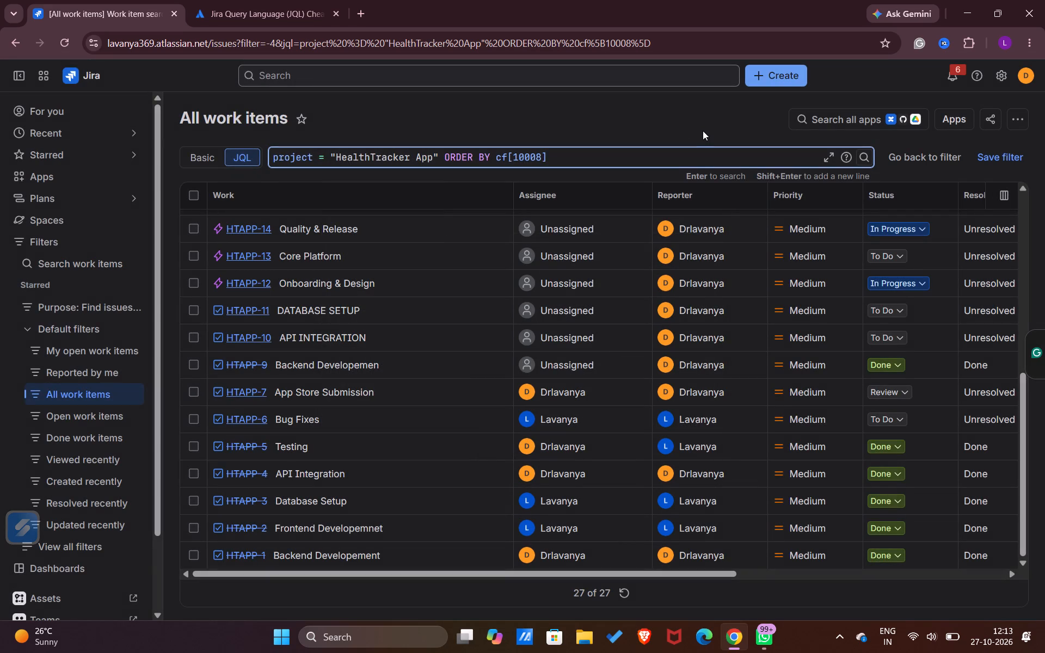